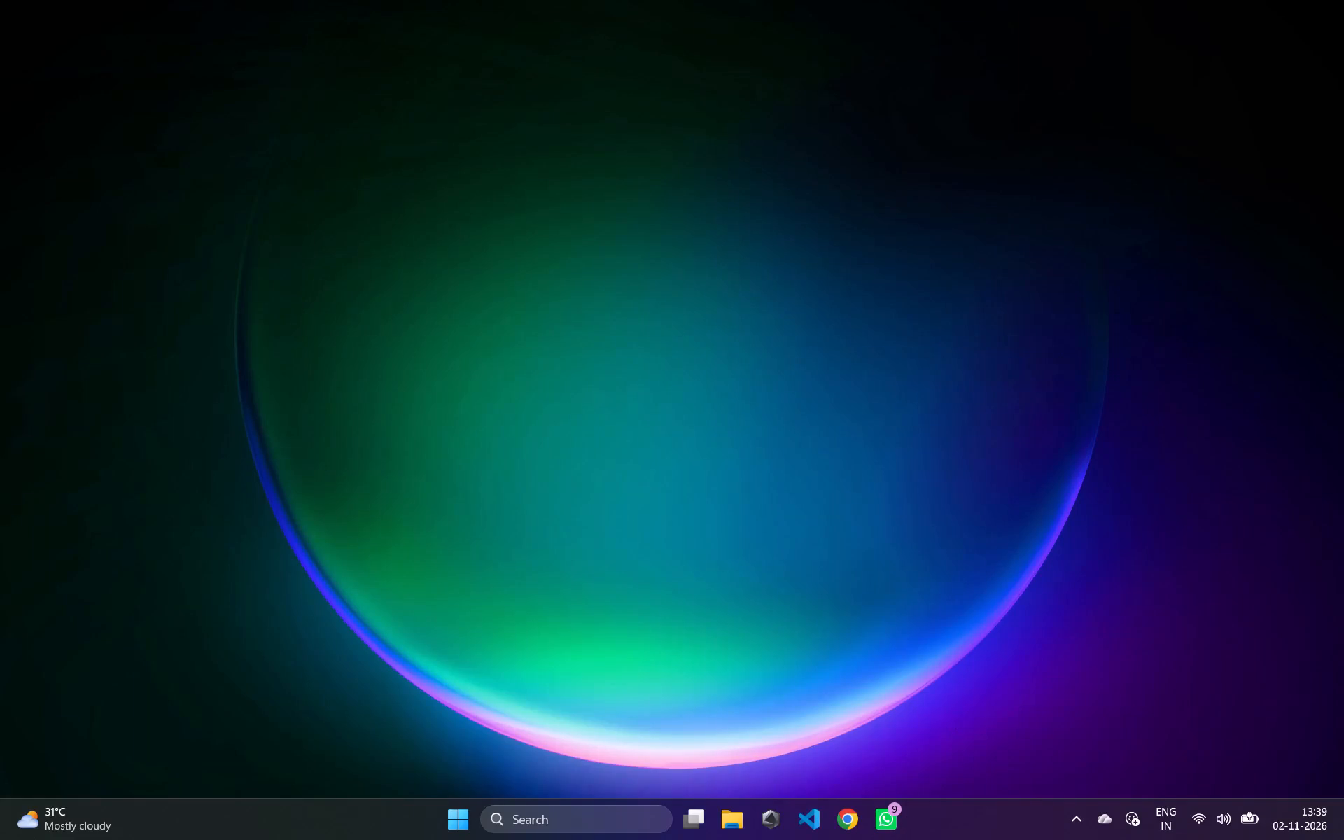
# Open a File Explorer window to browse the computer's files and folders.
pyautogui.click(660, 822)
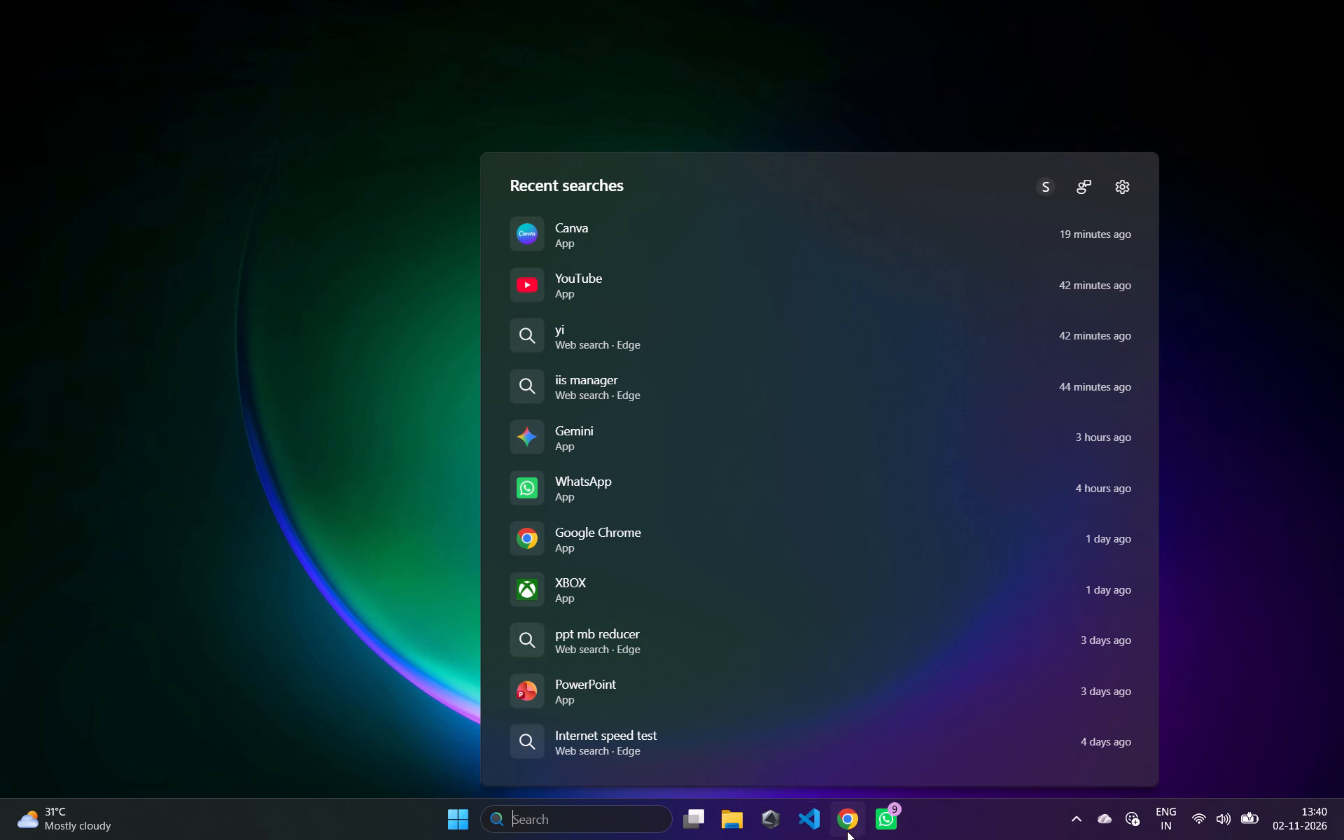
pyautogui.click(605, 829)
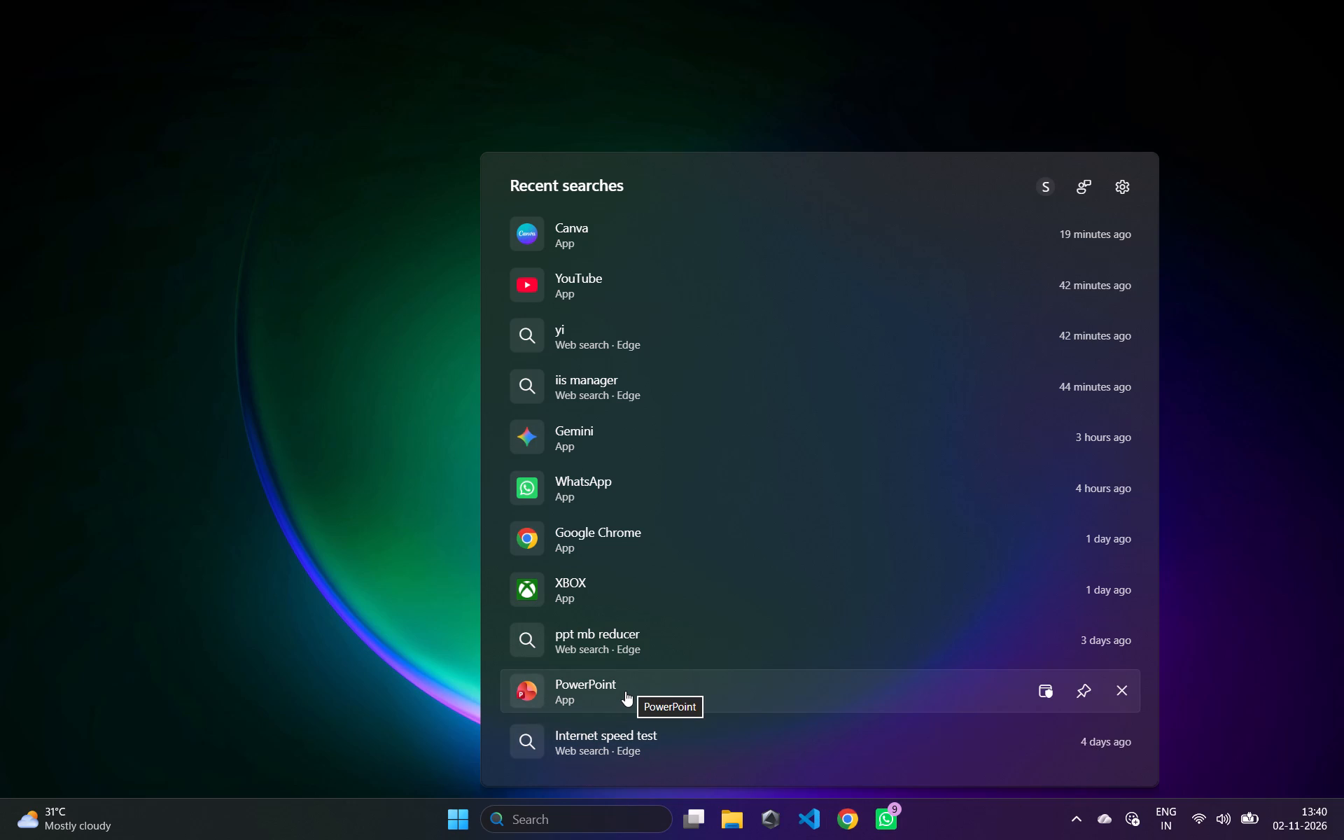
pyautogui.click(725, 815)
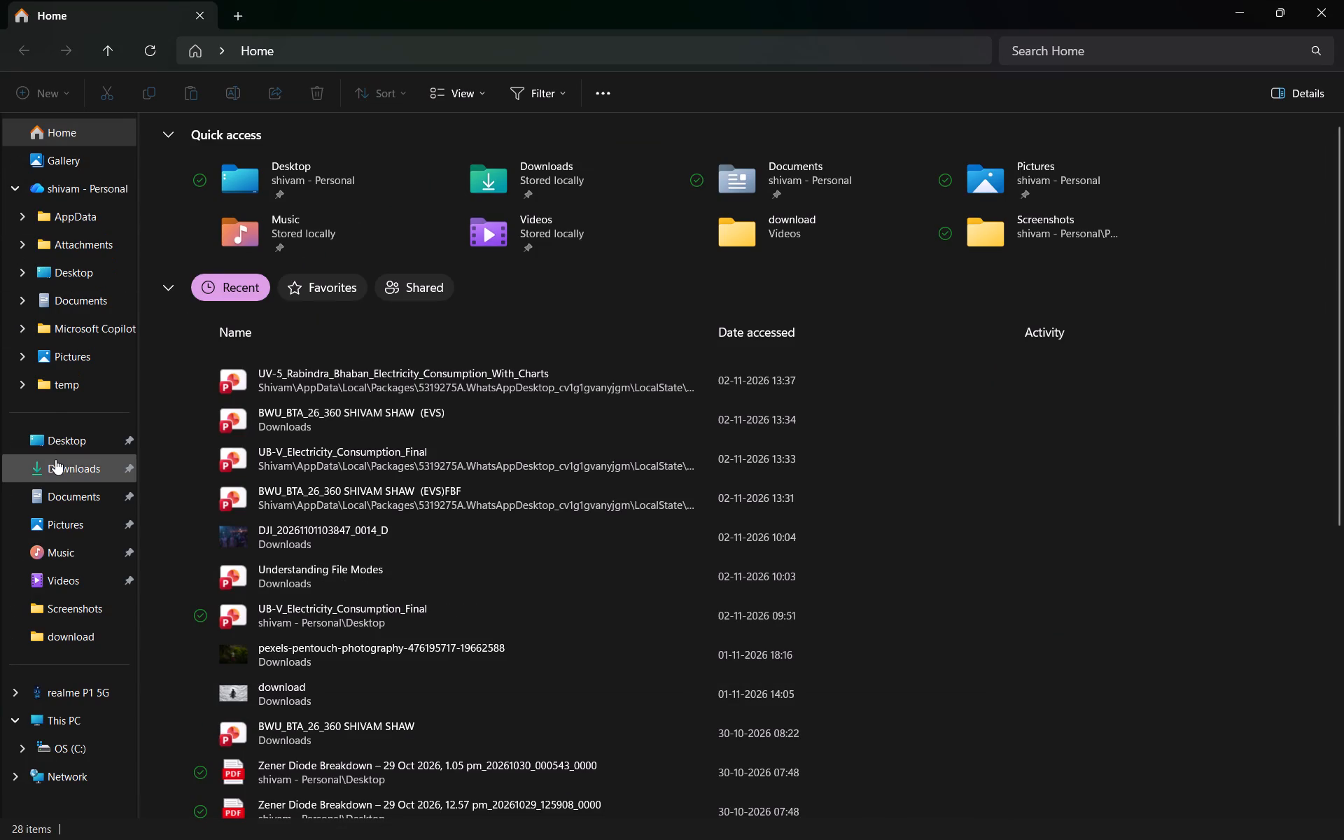
# Open the Understanding File Modes presentation from the recent files.
pyautogui.doubleClick(395, 573)
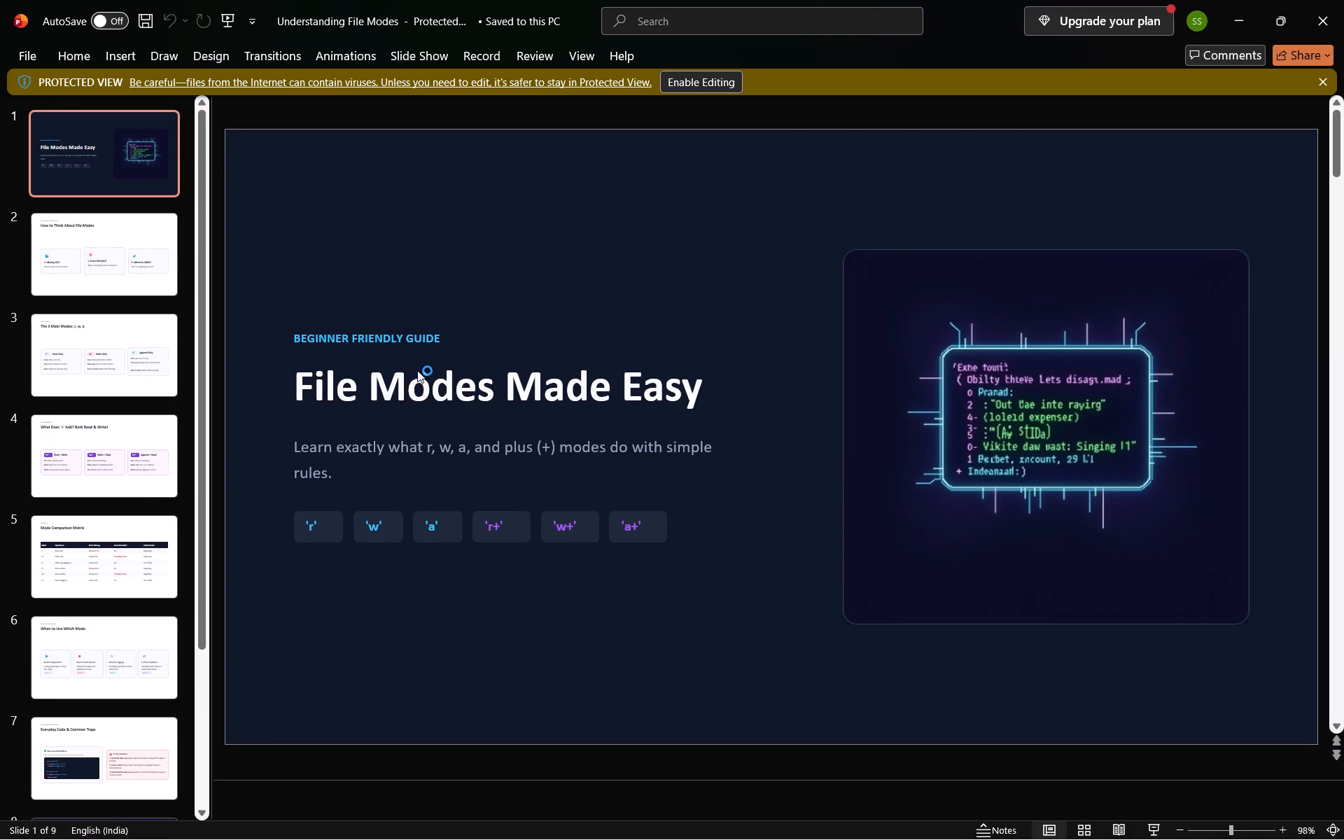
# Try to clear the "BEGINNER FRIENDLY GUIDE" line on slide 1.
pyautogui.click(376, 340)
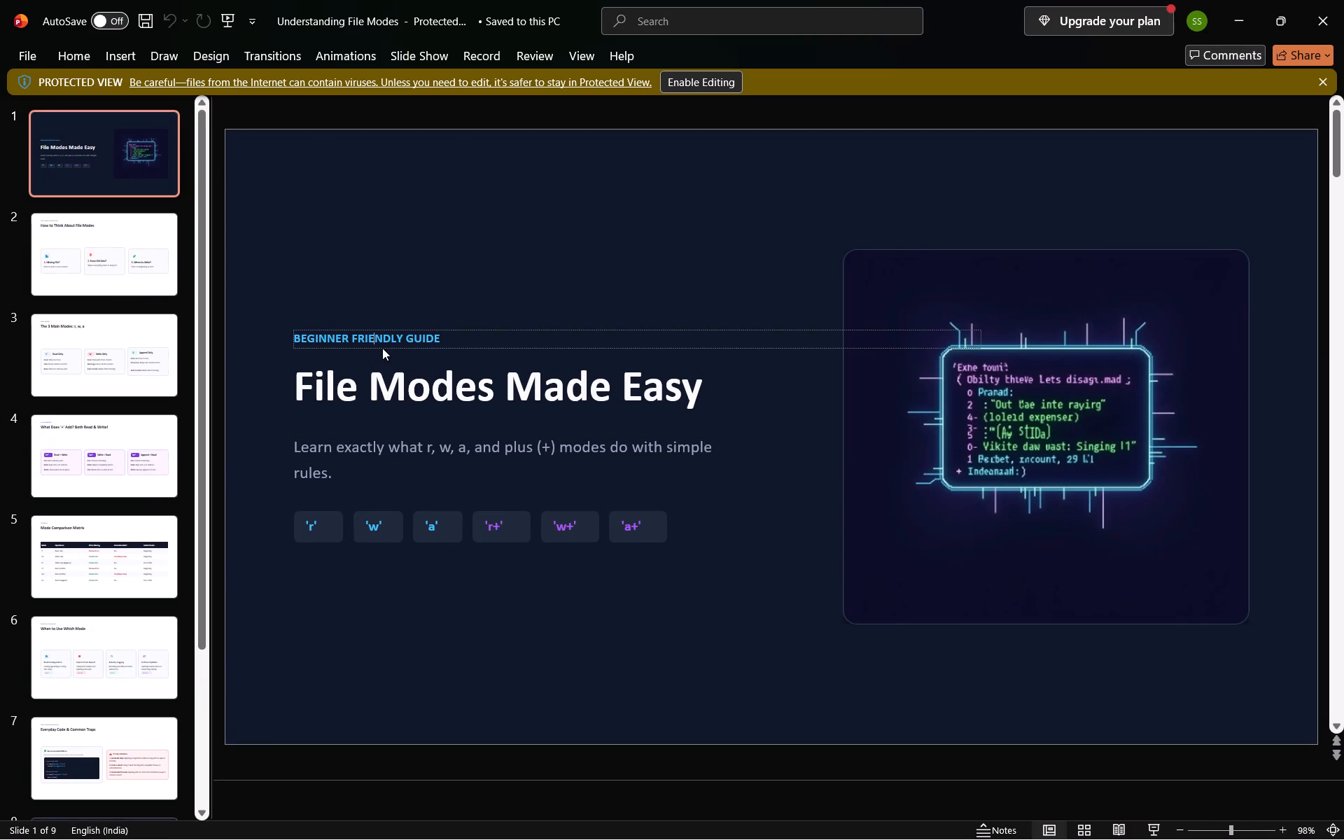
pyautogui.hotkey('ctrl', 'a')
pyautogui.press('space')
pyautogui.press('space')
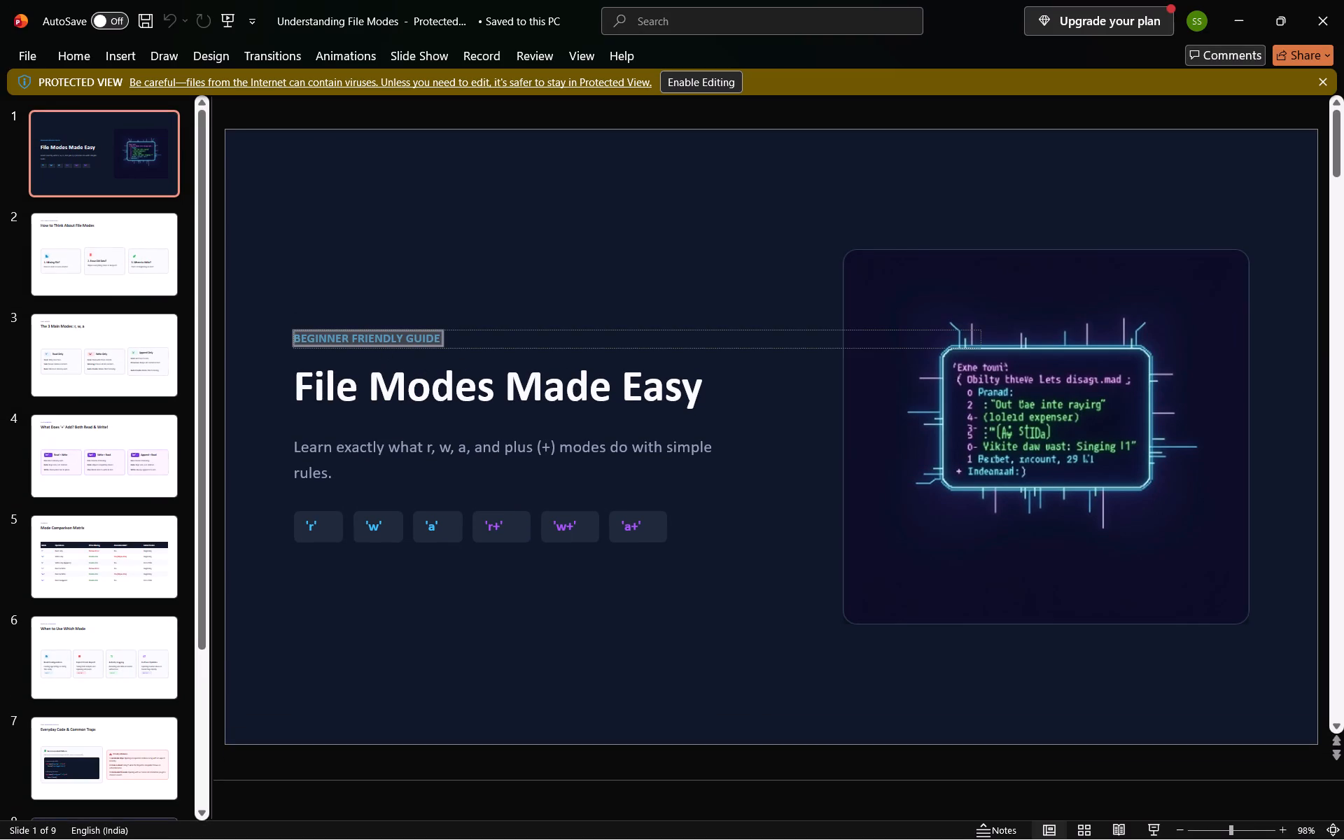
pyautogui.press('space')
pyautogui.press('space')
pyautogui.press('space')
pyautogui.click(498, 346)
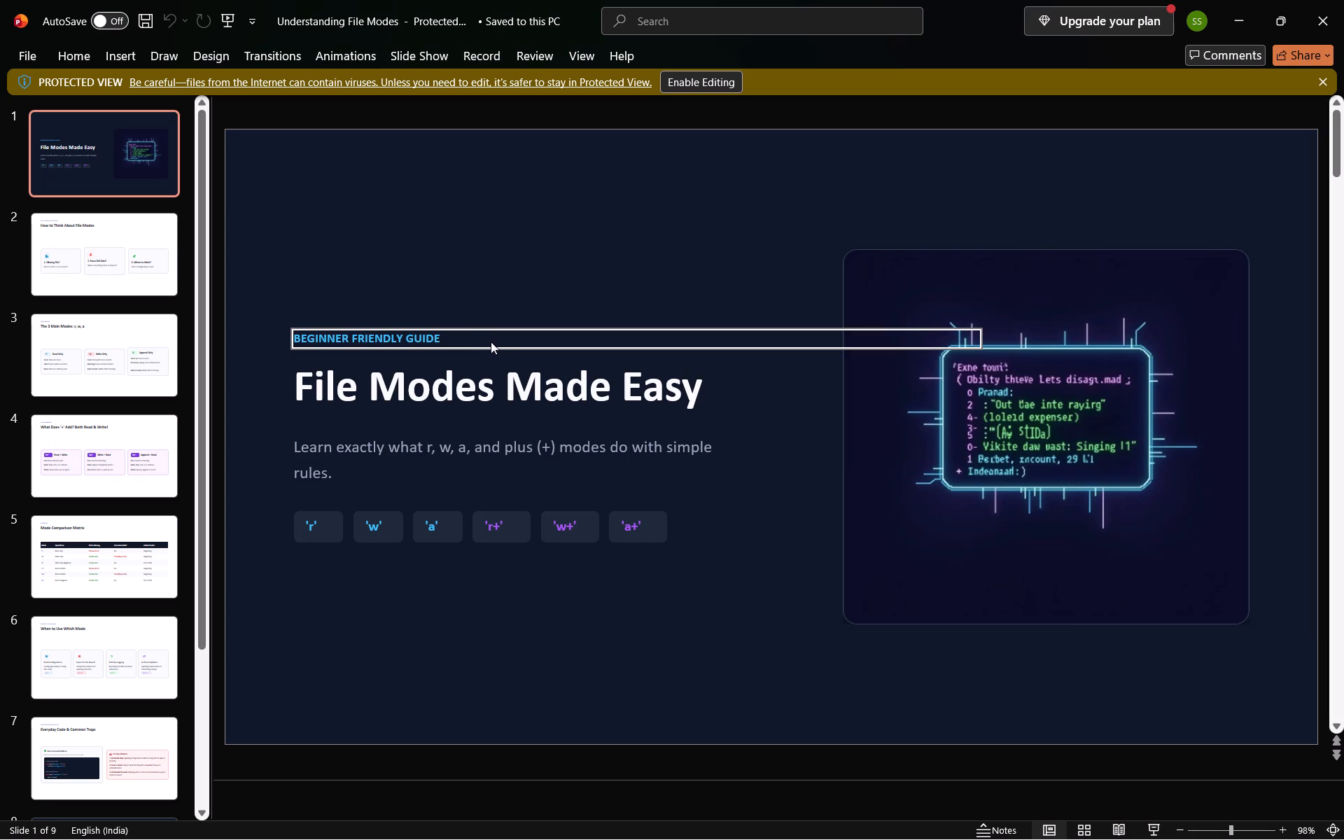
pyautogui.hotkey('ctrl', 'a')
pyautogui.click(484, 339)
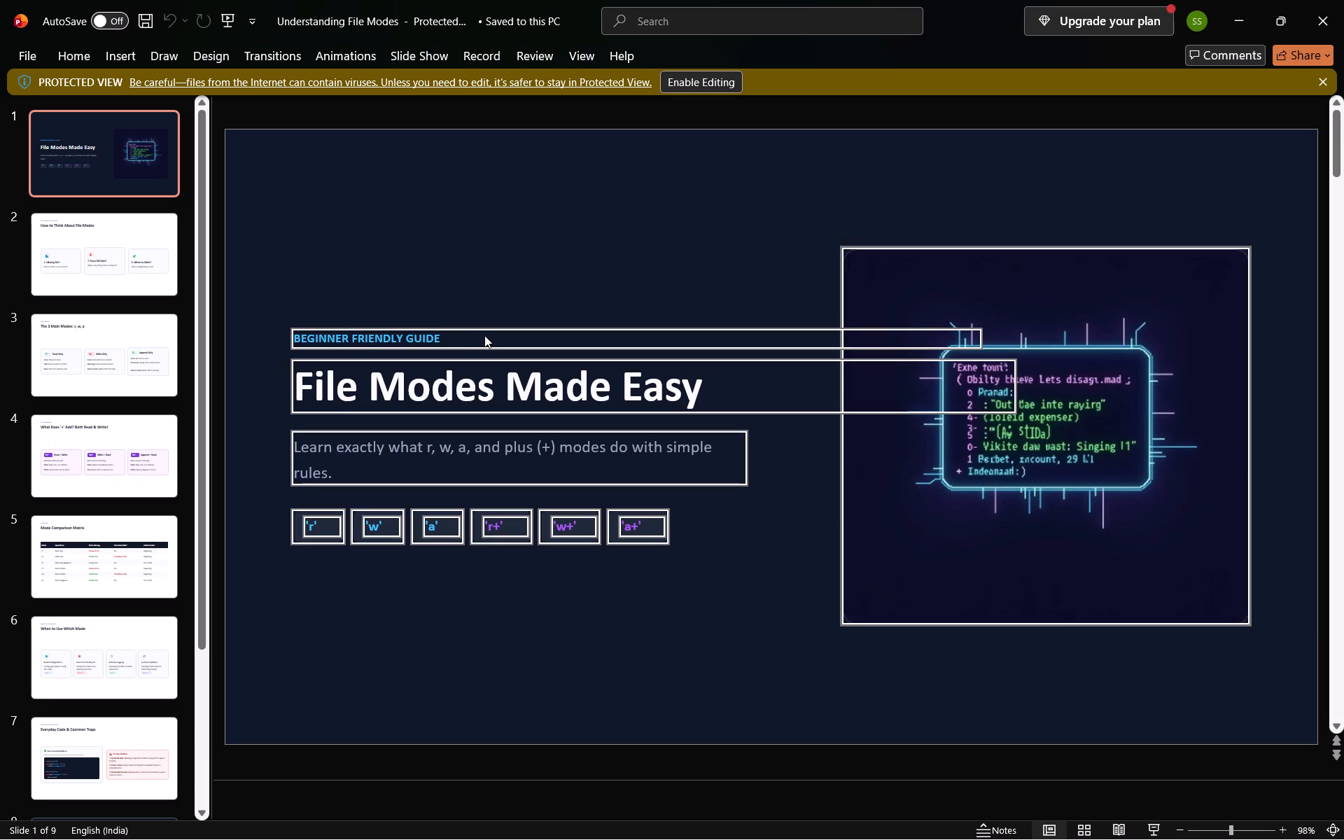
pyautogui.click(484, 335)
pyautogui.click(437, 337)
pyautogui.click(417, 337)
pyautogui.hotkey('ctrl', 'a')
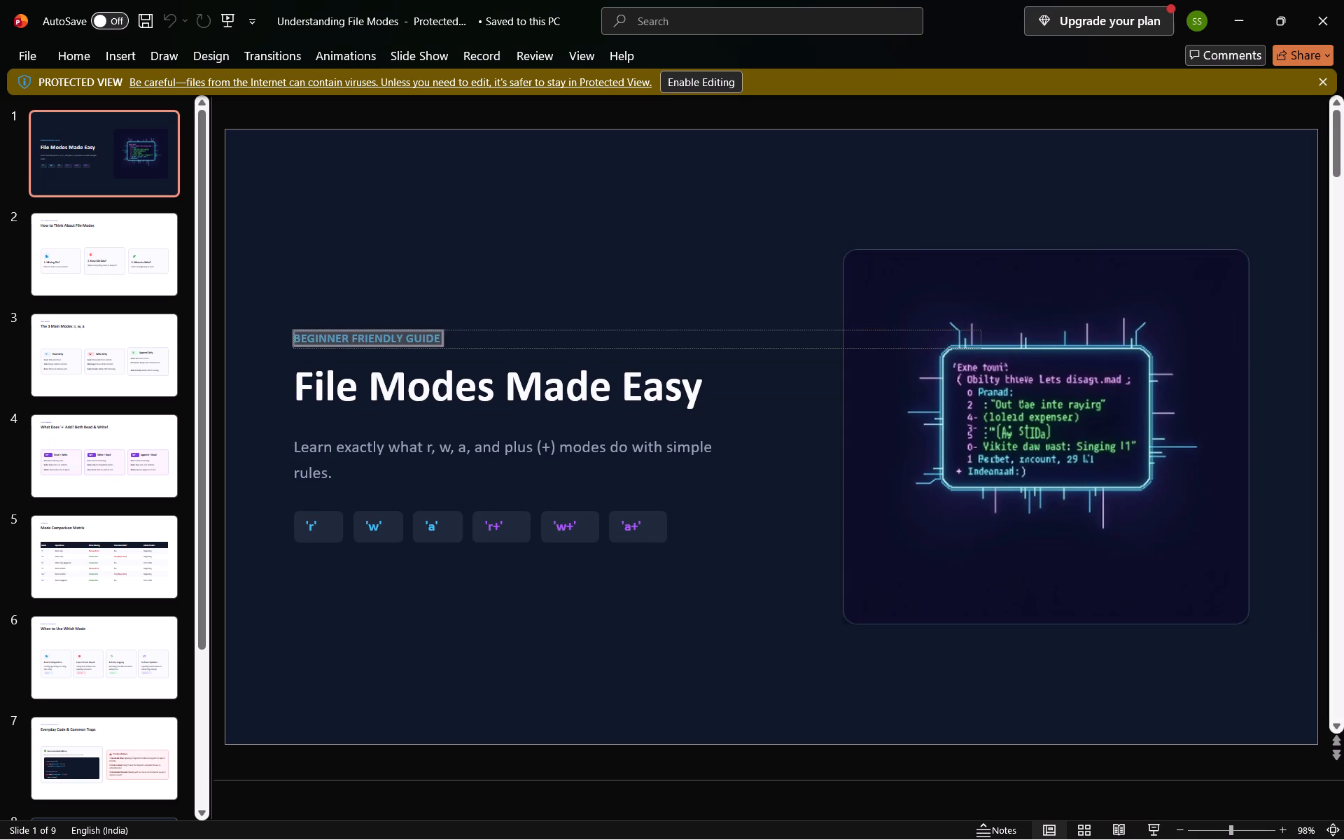
# Enable editing for the protected presentation and dismiss the embedded fonts notice.
pyautogui.click(719, 90)
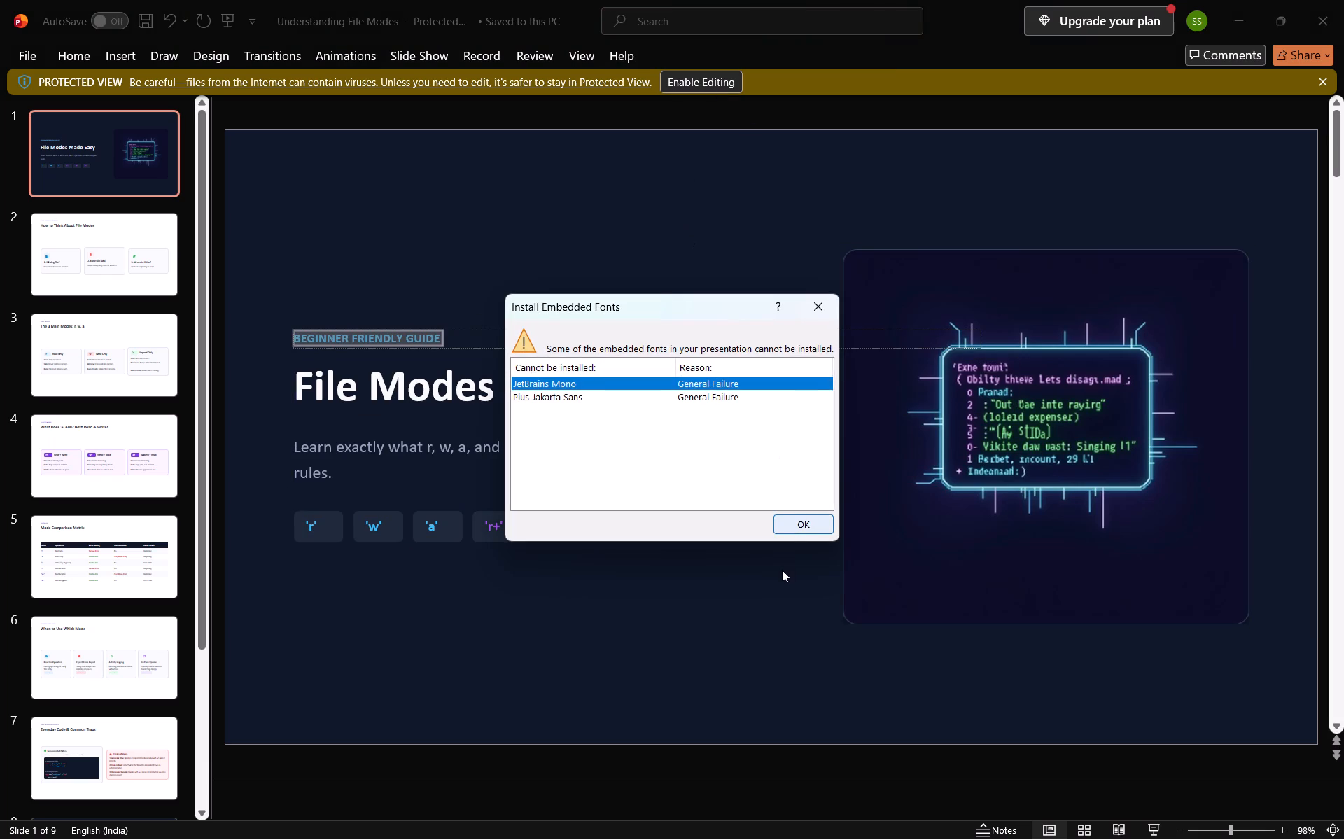
pyautogui.click(784, 526)
# Clear the "BEGINNER FRIENDLY GUIDE" text above the title on slide 1.
pyautogui.click(433, 366)
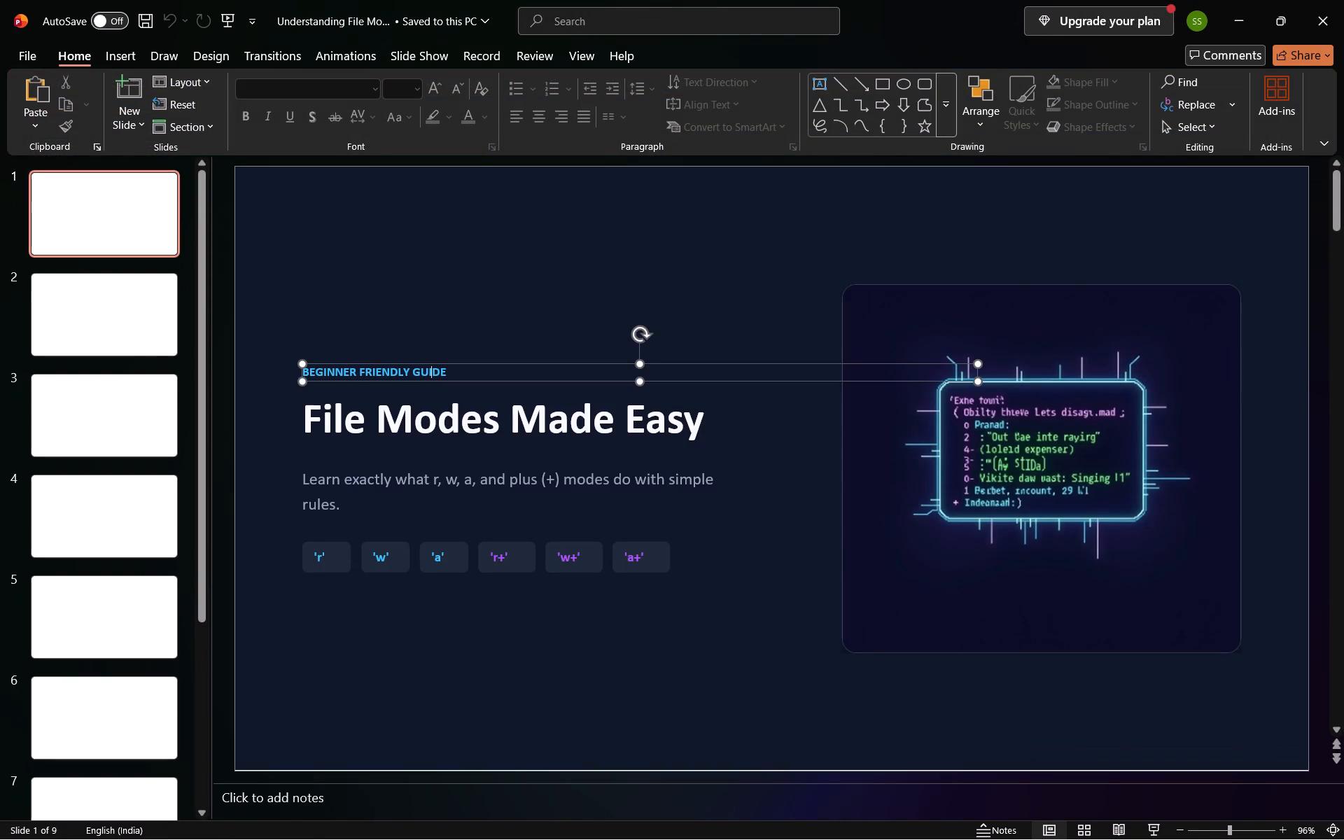
pyautogui.hotkey('ctrl', 'a')
pyautogui.hotkey('ctrl', 'space')
pyautogui.press('space')
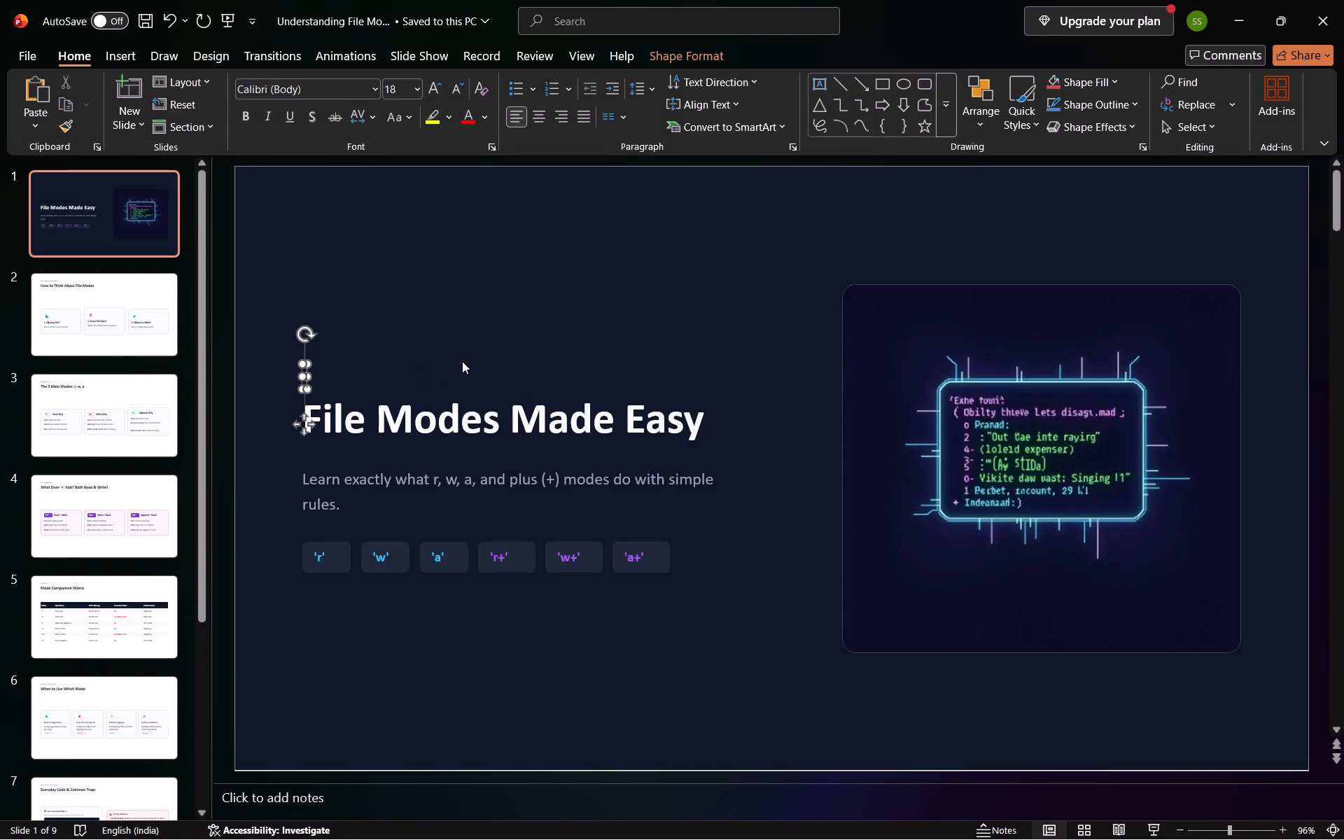
pyautogui.click(465, 360)
# Move the "File Modes Made Easy" title up to the slide's upper-left corner.
pyautogui.click(462, 405)
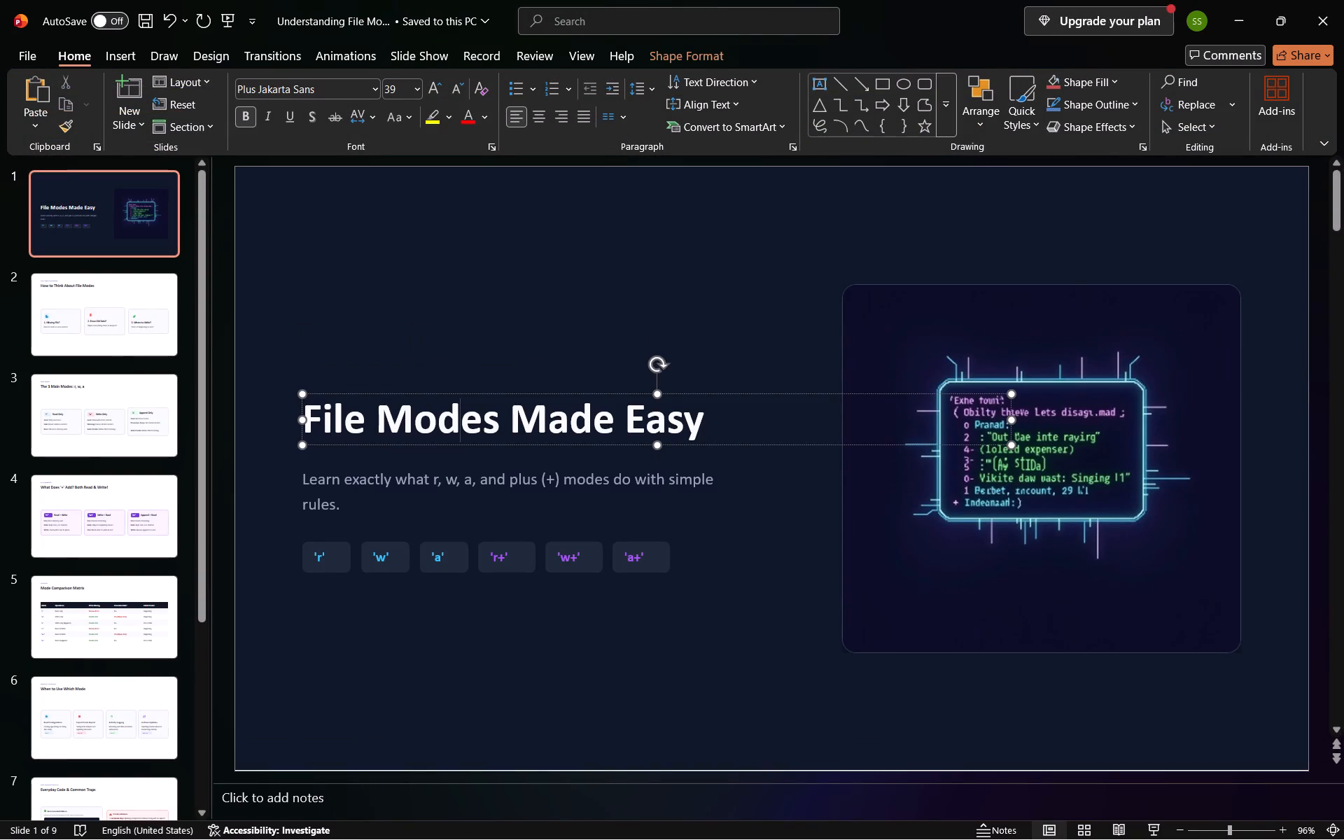
pyautogui.moveTo(750, 433); pyautogui.dragTo(715, 237)
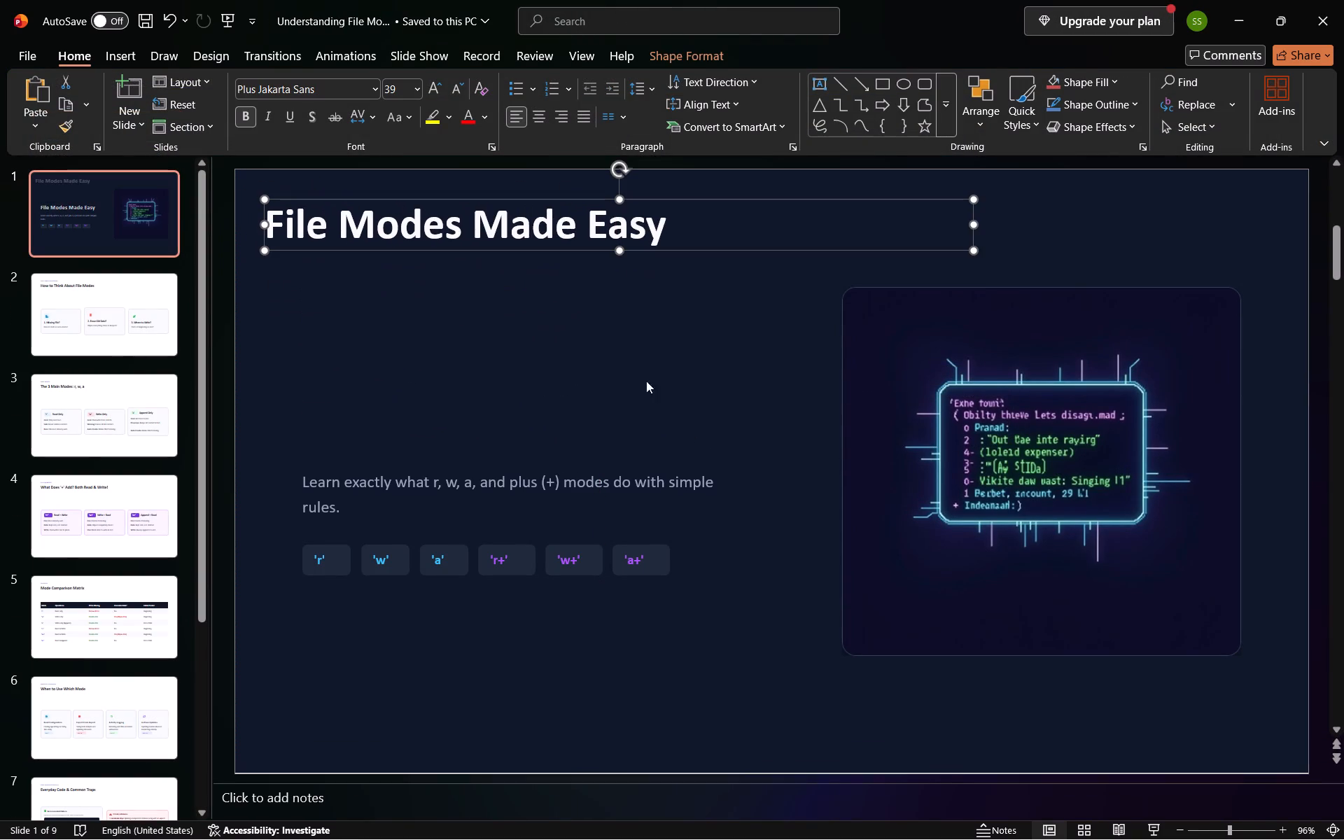
# Move the subtitle beginning "Learn exactly what r, w, a" up to just below the title.
pyautogui.click(594, 493)
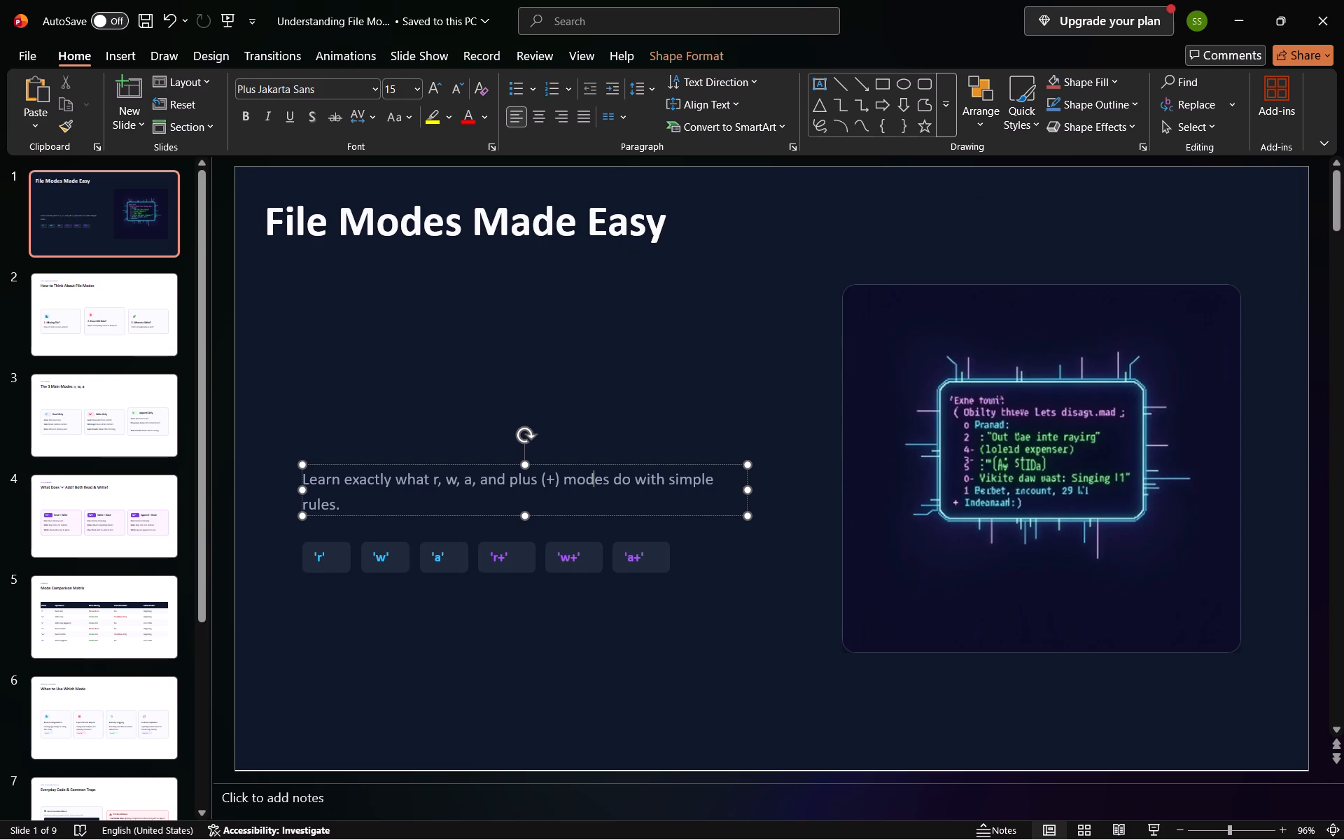
pyautogui.moveTo(720, 508); pyautogui.dragTo(707, 311)
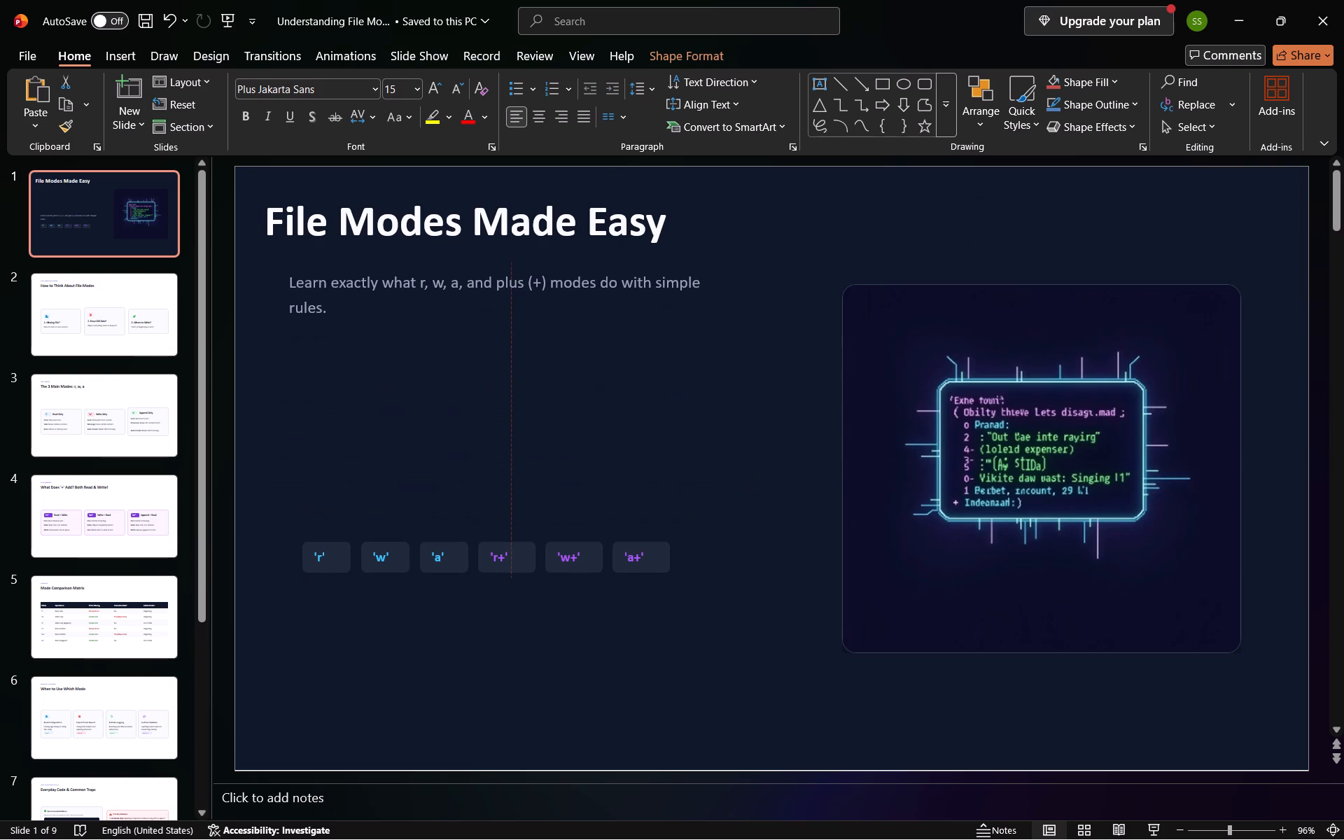
pyautogui.moveTo(707, 311); pyautogui.dragTo(696, 302)
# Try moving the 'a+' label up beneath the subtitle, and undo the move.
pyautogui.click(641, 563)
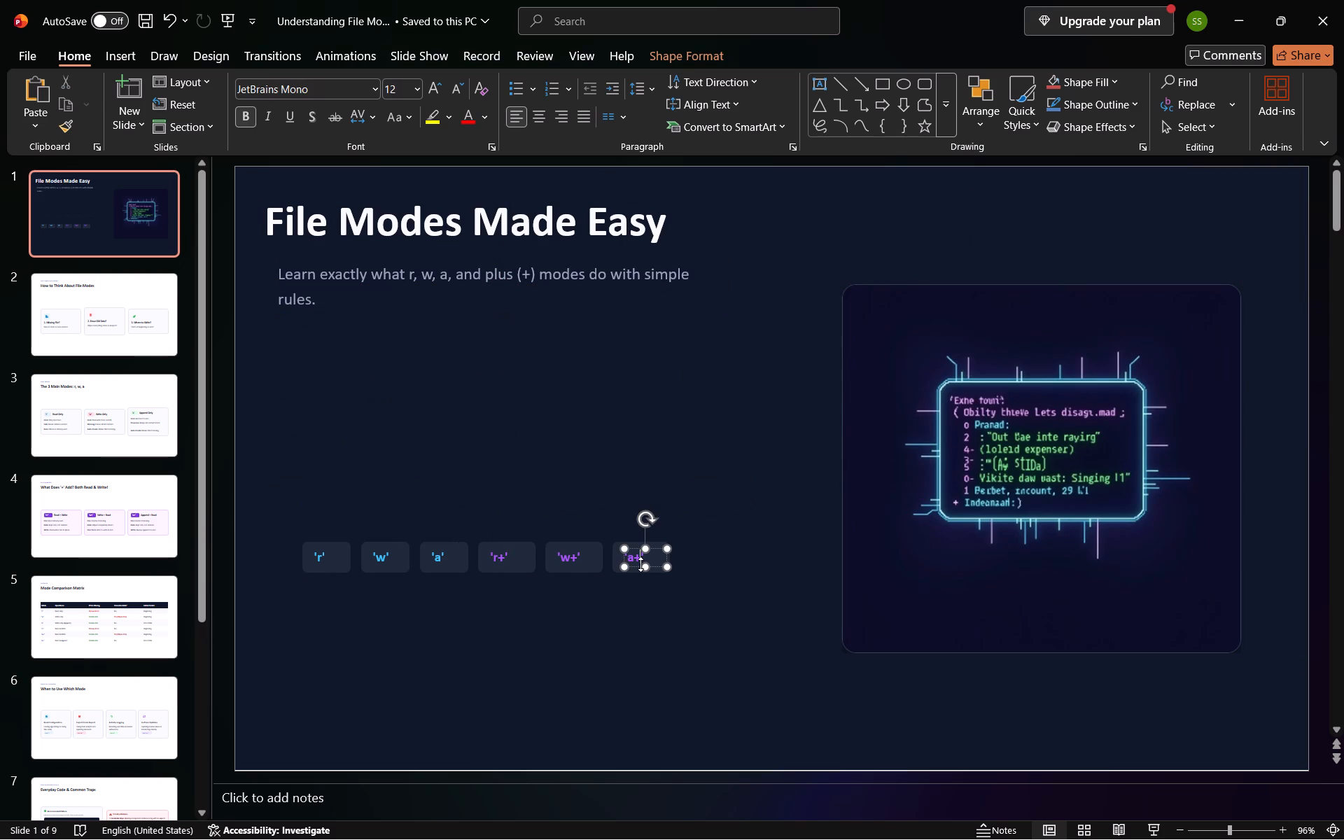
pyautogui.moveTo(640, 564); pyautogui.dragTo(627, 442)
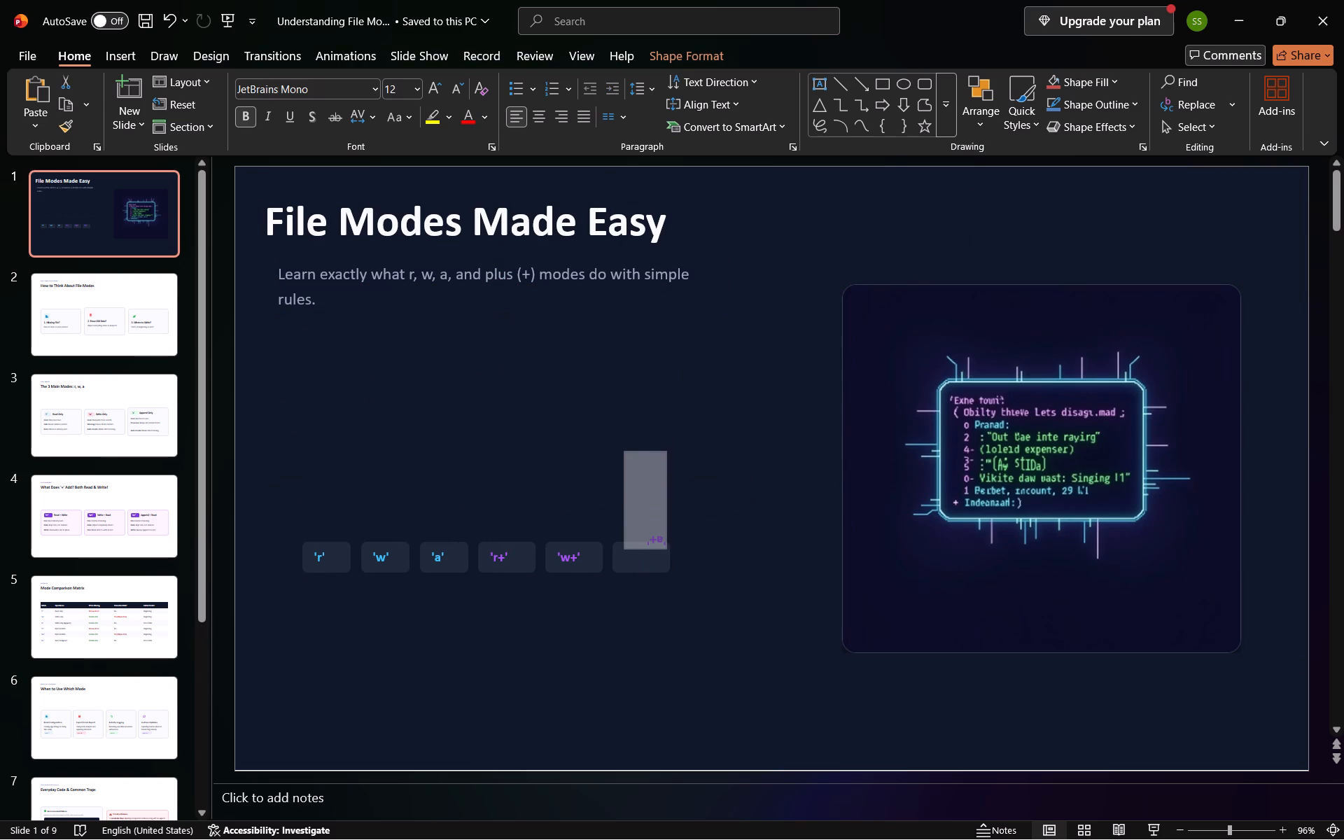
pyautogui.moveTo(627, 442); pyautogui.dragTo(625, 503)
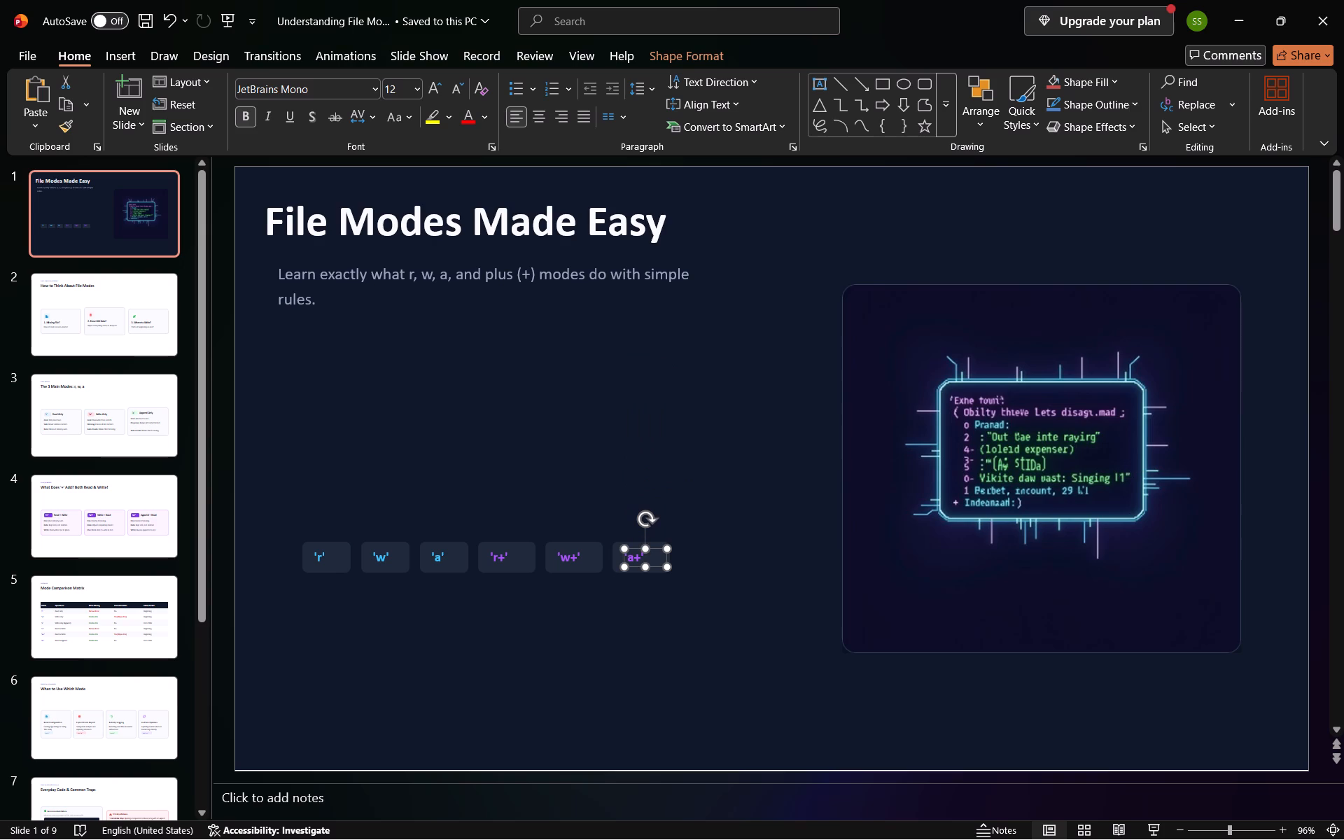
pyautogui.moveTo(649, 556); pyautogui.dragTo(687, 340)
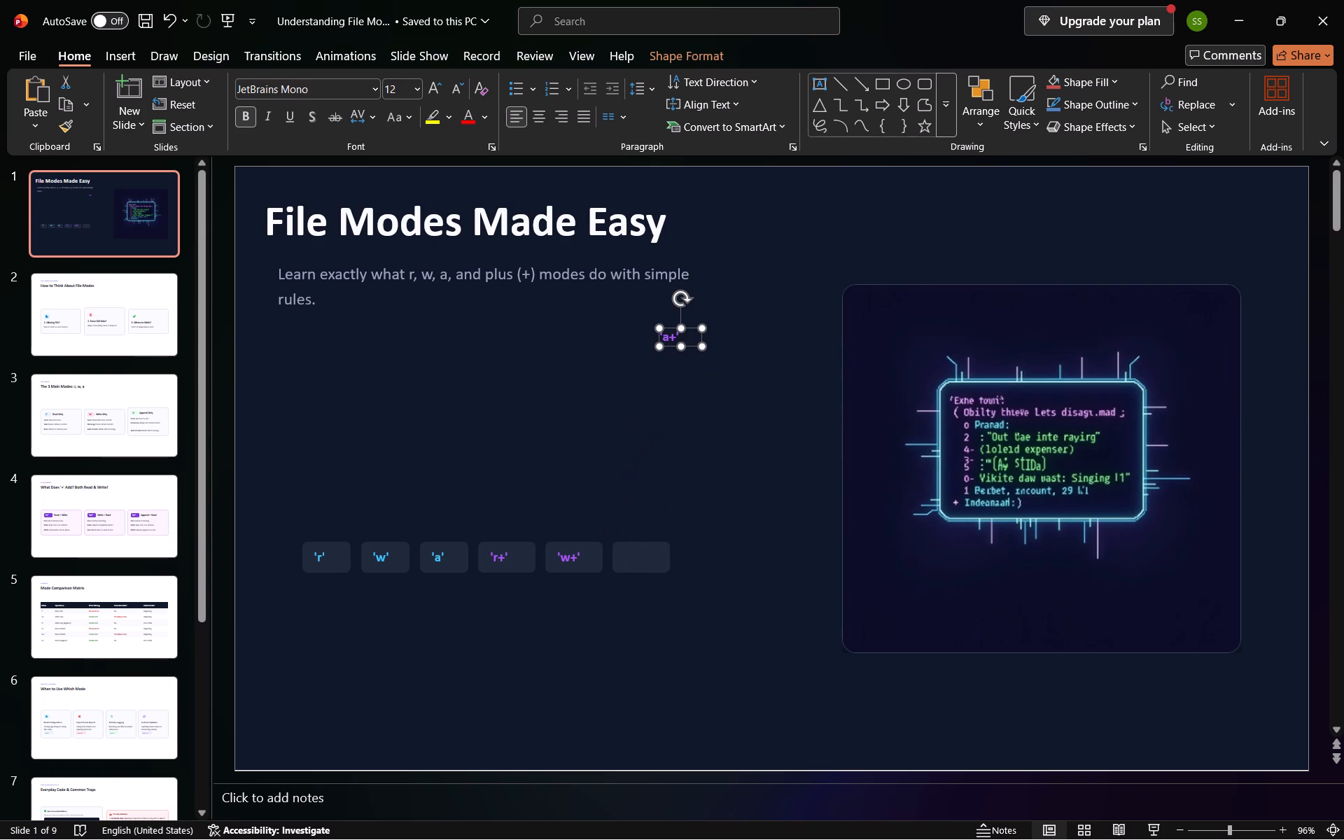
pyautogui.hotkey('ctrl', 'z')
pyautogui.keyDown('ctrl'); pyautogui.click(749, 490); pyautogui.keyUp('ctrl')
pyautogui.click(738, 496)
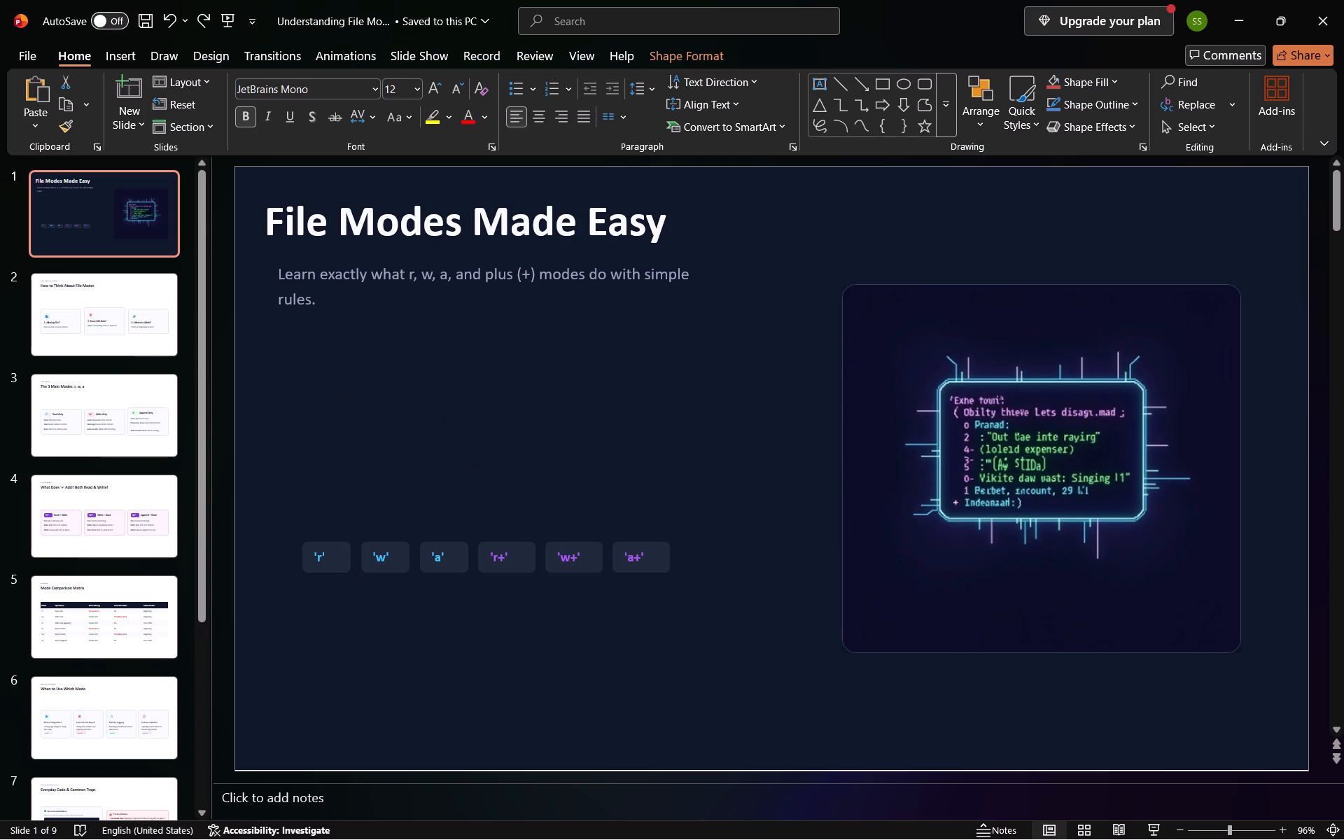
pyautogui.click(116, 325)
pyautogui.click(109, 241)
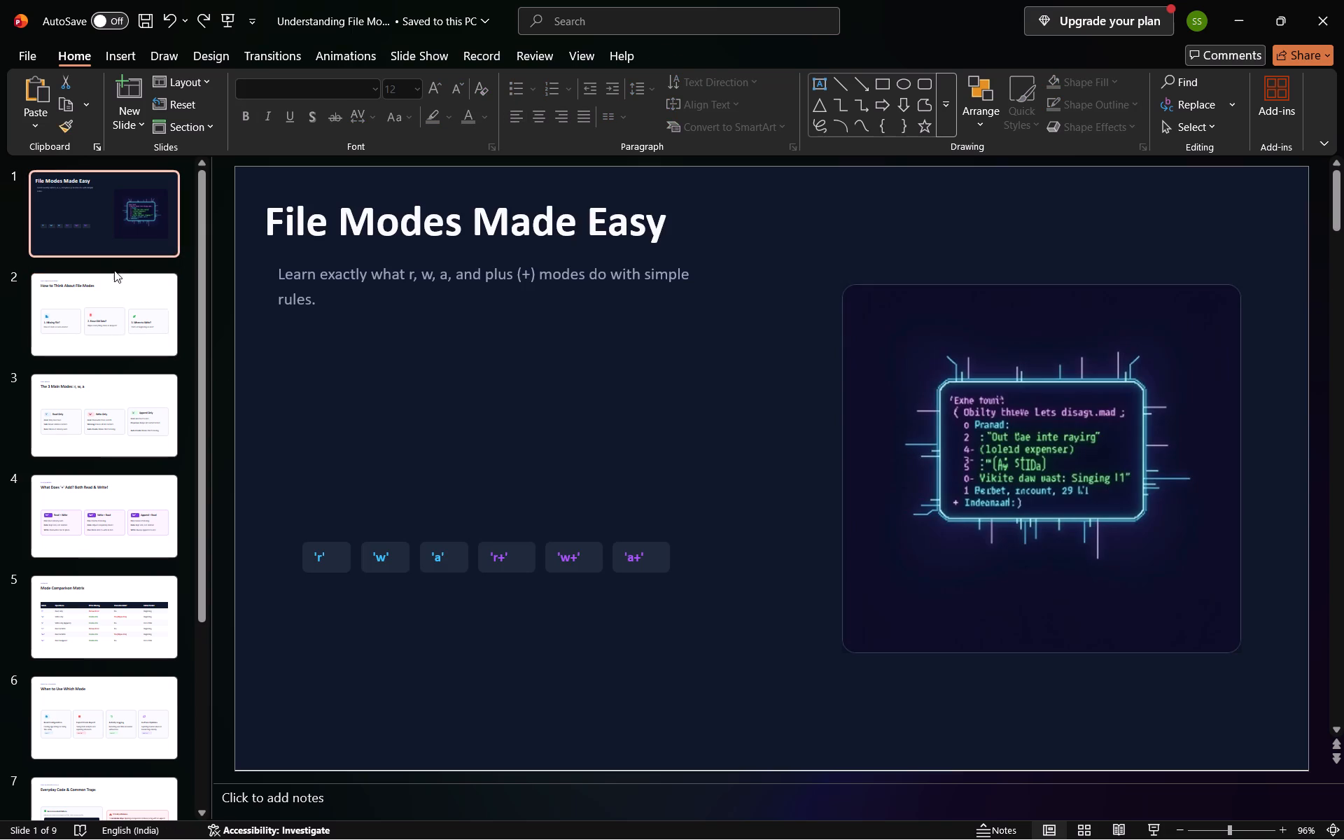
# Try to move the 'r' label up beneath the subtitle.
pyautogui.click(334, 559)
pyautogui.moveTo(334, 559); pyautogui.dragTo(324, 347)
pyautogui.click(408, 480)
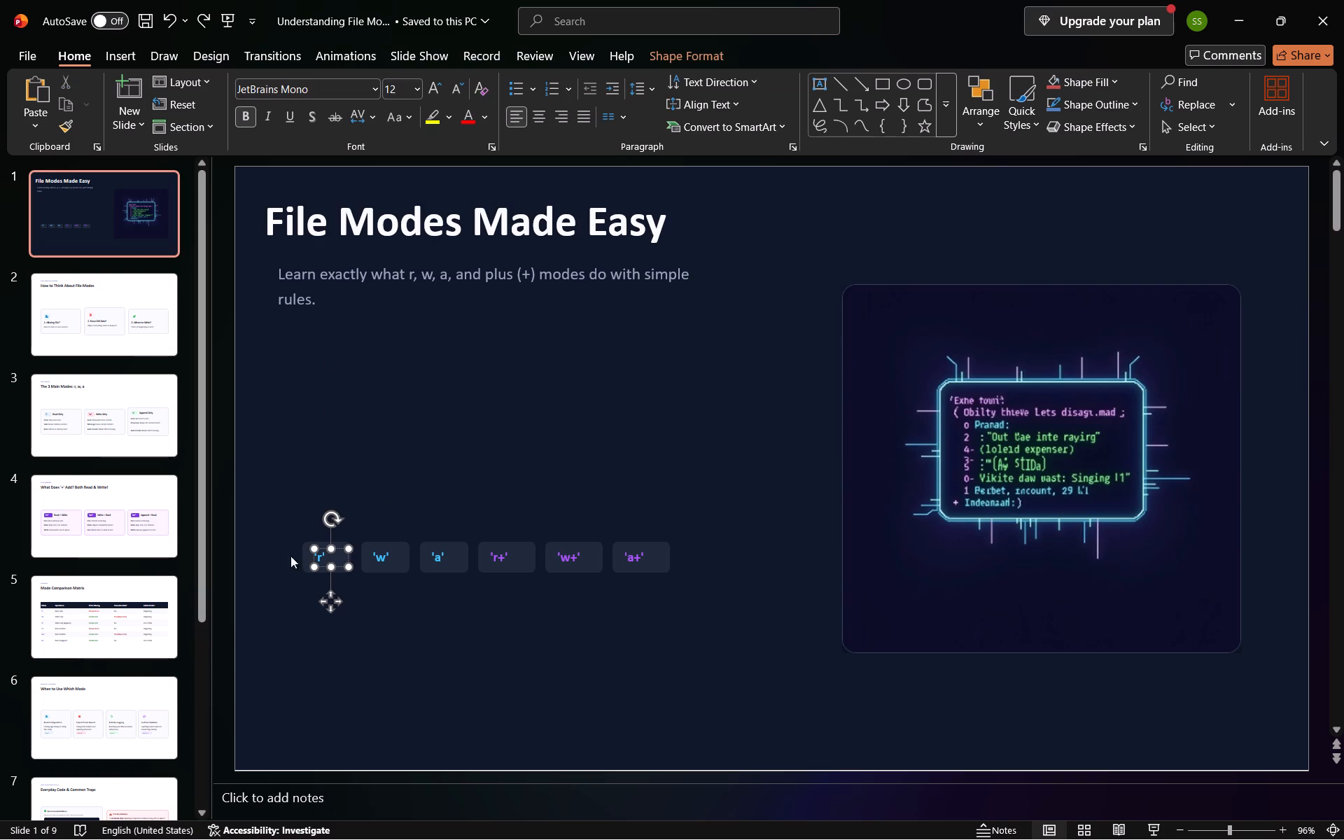
# Move the six mode labels 'r', 'w', 'a', 'r+', 'w+' and 'a+' together to just beneath the subtitle.
pyautogui.moveTo(272, 542); pyautogui.dragTo(689, 576)
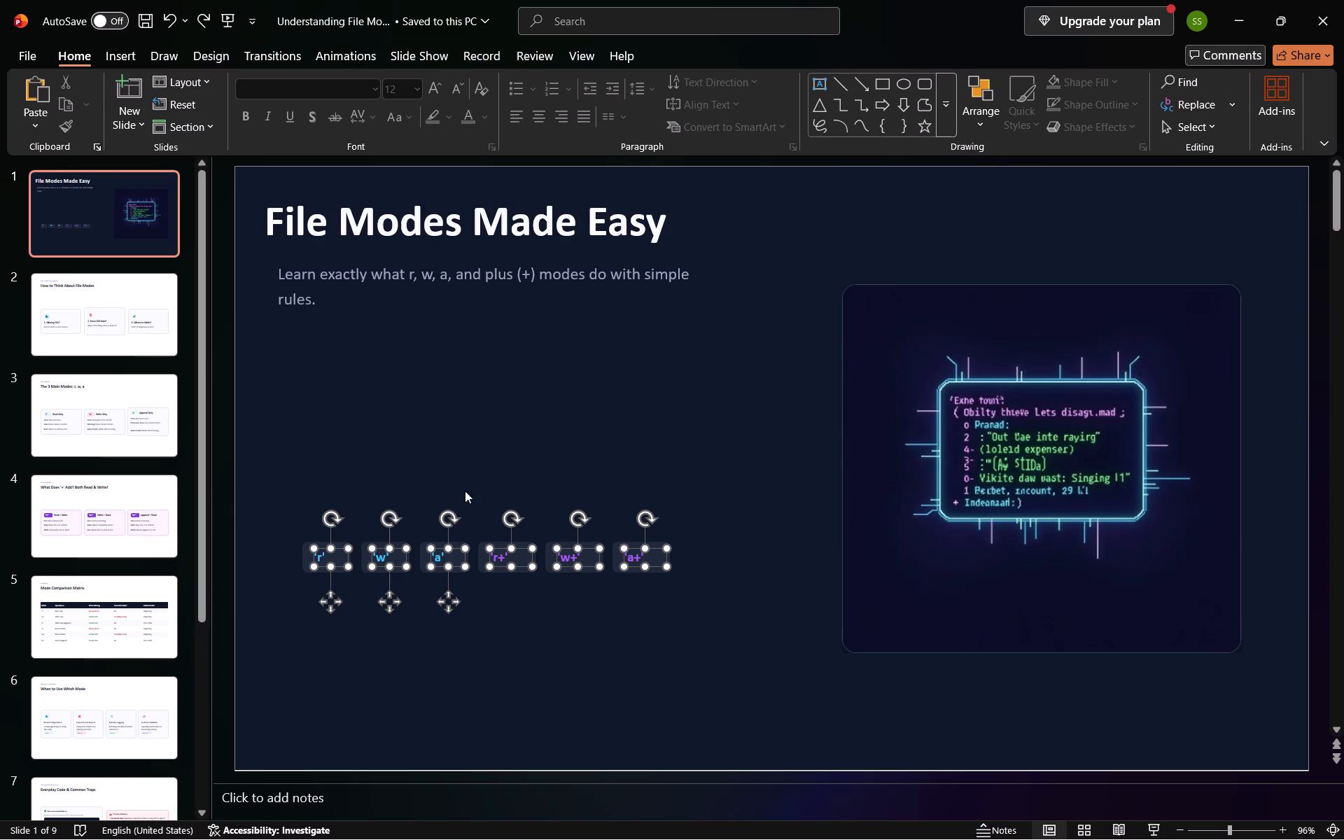
pyautogui.moveTo(447, 608); pyautogui.dragTo(444, 449)
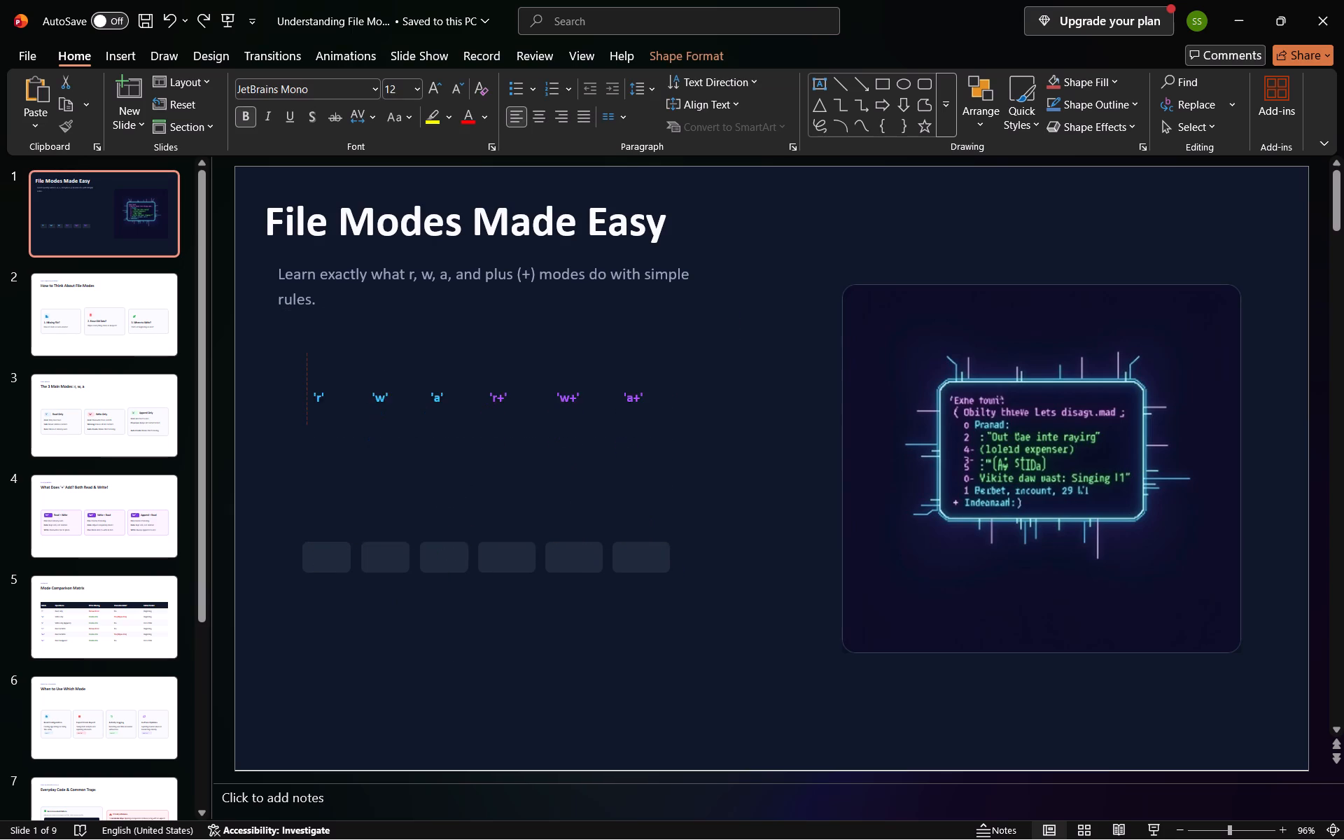
pyautogui.moveTo(444, 449); pyautogui.dragTo(442, 391)
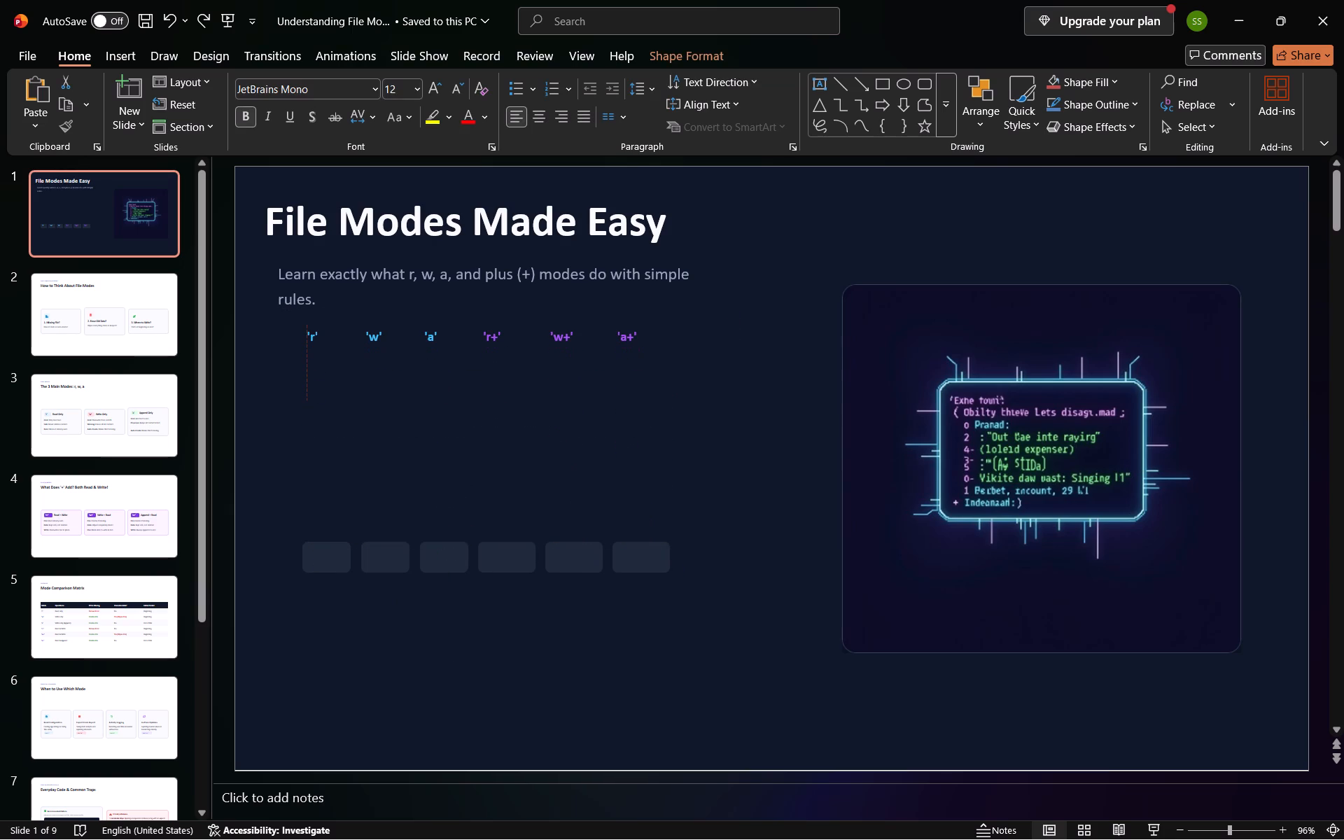
pyautogui.moveTo(442, 391); pyautogui.dragTo(442, 396)
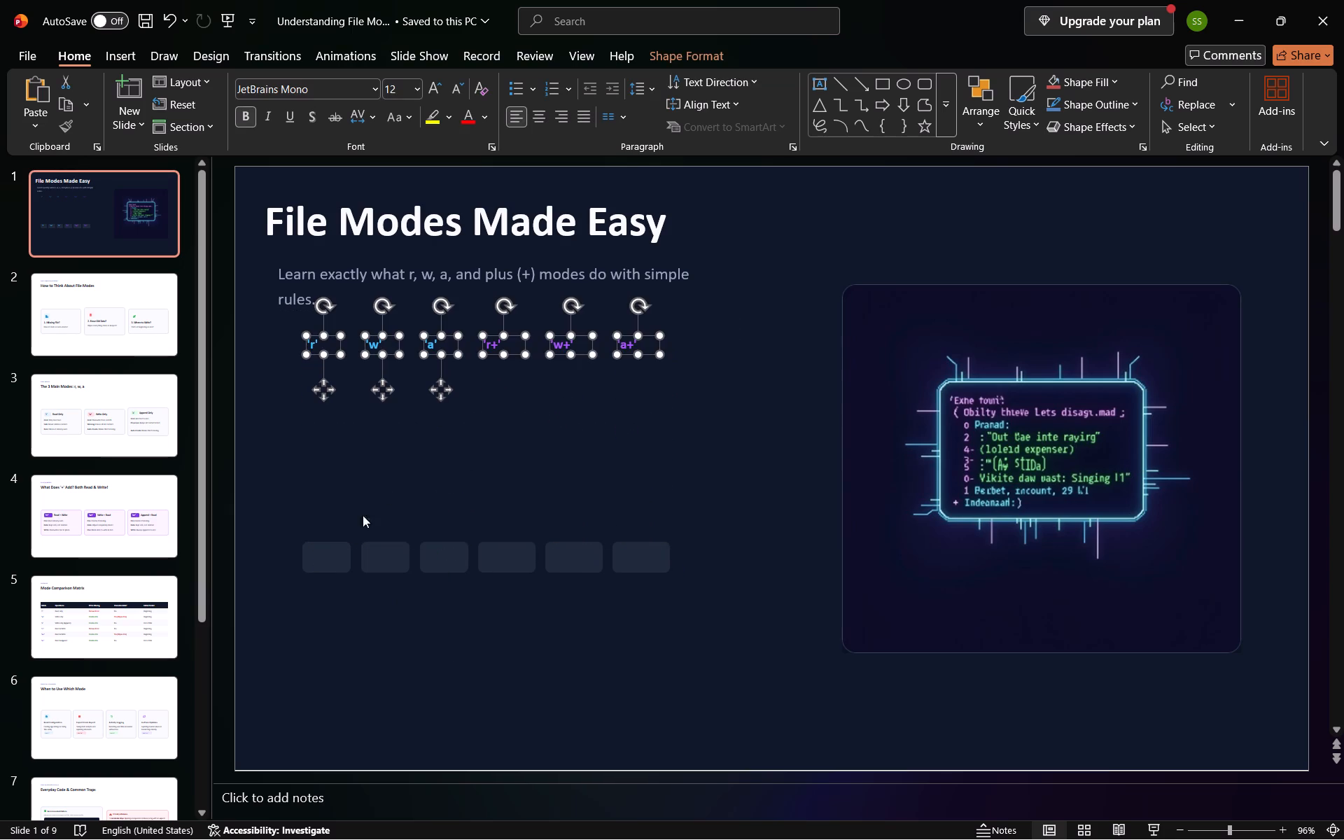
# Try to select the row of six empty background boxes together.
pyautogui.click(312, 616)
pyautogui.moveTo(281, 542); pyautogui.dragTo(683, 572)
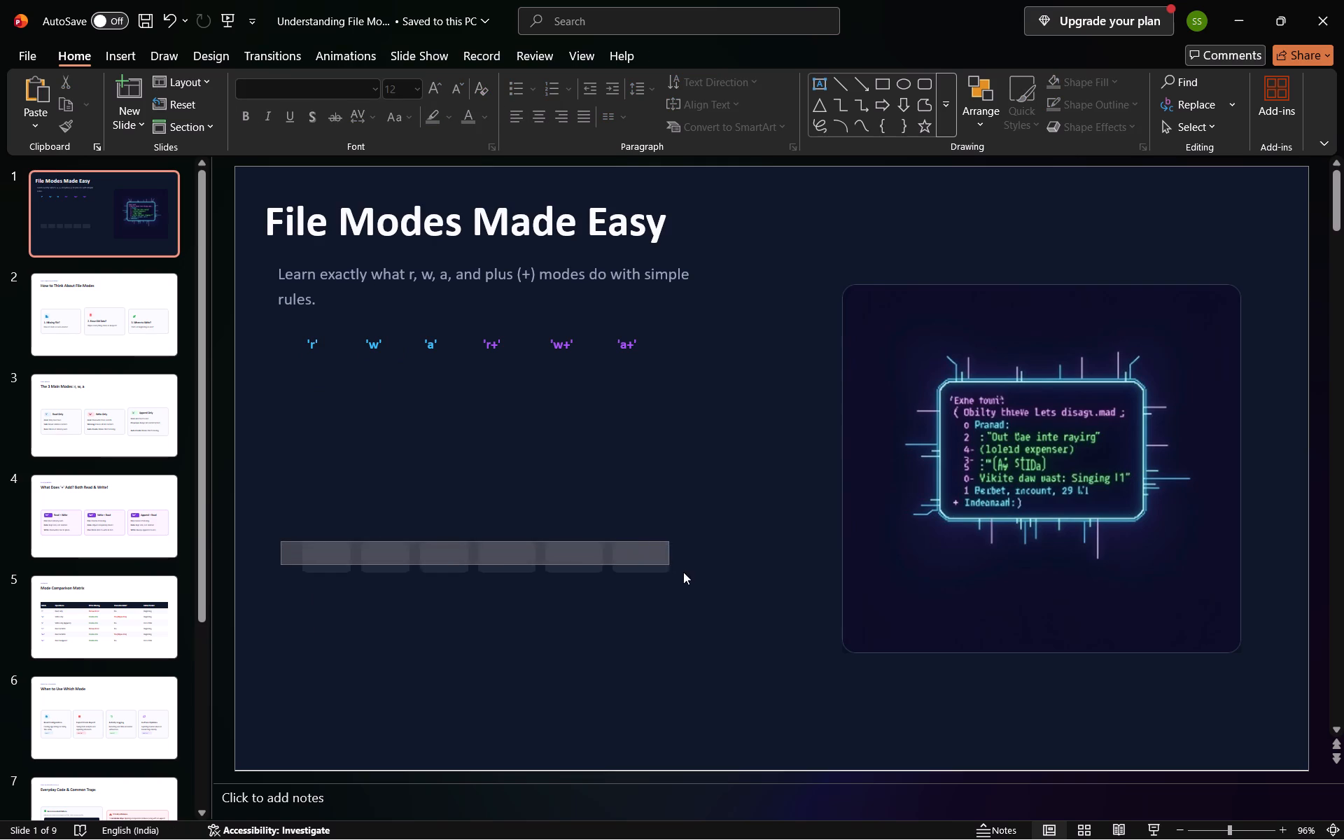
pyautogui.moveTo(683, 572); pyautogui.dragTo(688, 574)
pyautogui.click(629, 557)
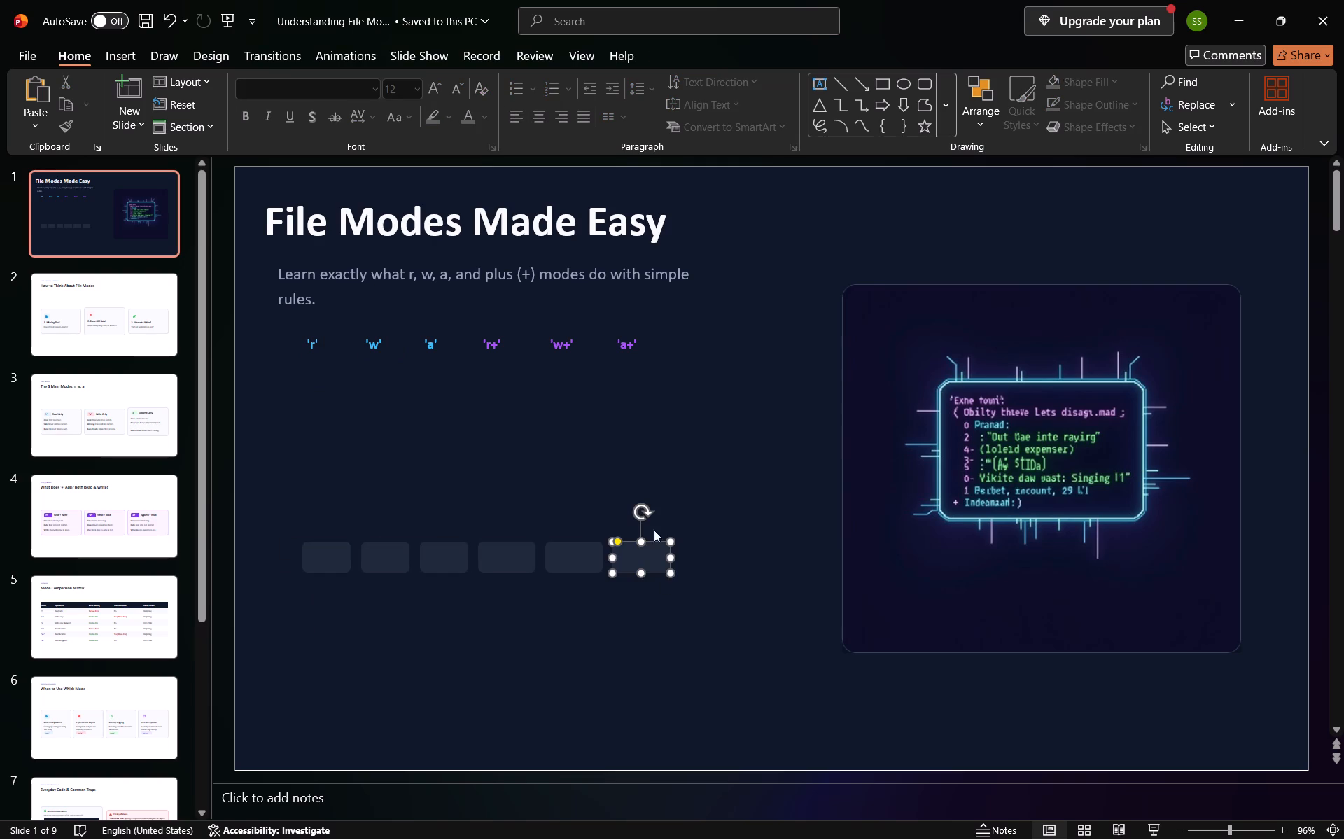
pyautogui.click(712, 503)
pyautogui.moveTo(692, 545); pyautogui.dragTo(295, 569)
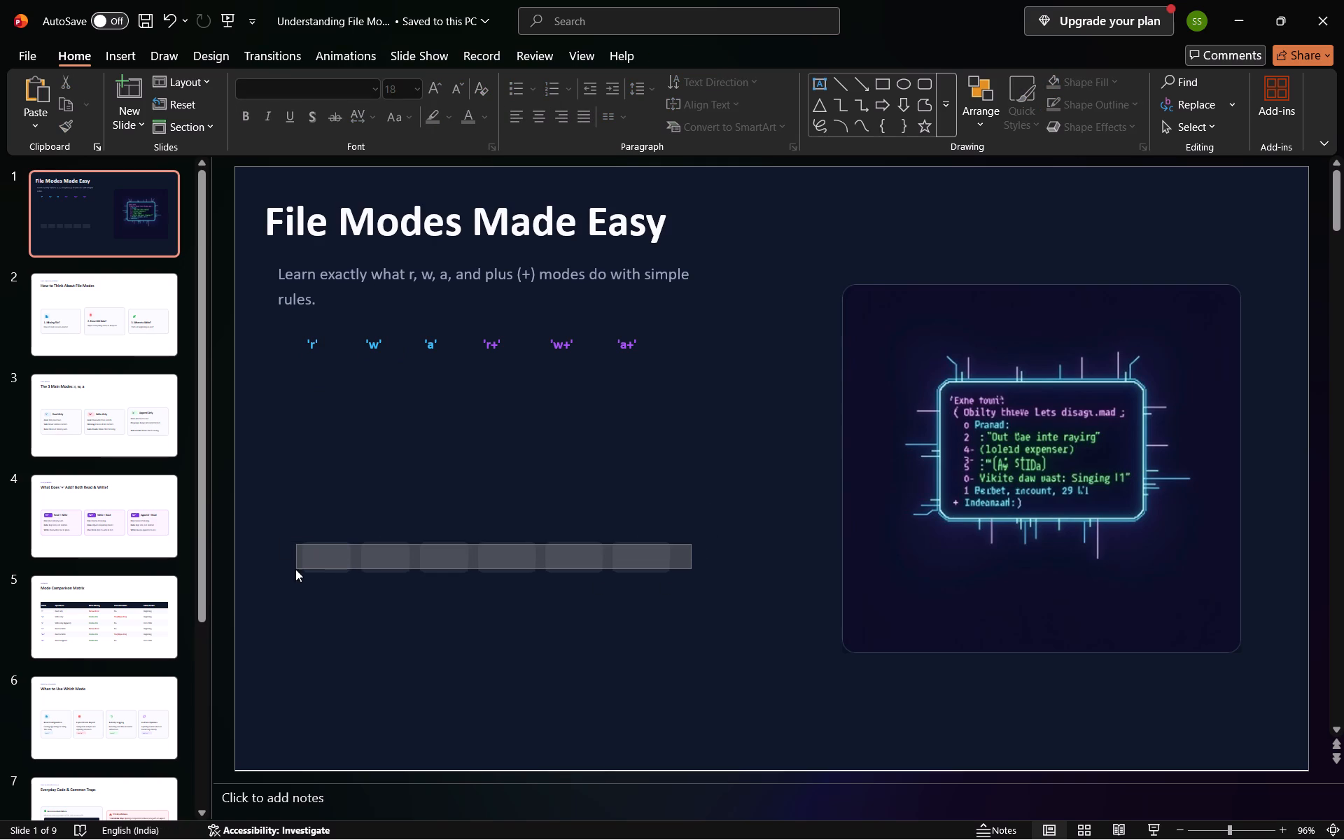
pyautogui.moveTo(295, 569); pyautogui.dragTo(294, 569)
# Move the first three background boxes up behind the 'r', 'w' and 'a' labels.
pyautogui.moveTo(325, 560); pyautogui.dragTo(355, 452)
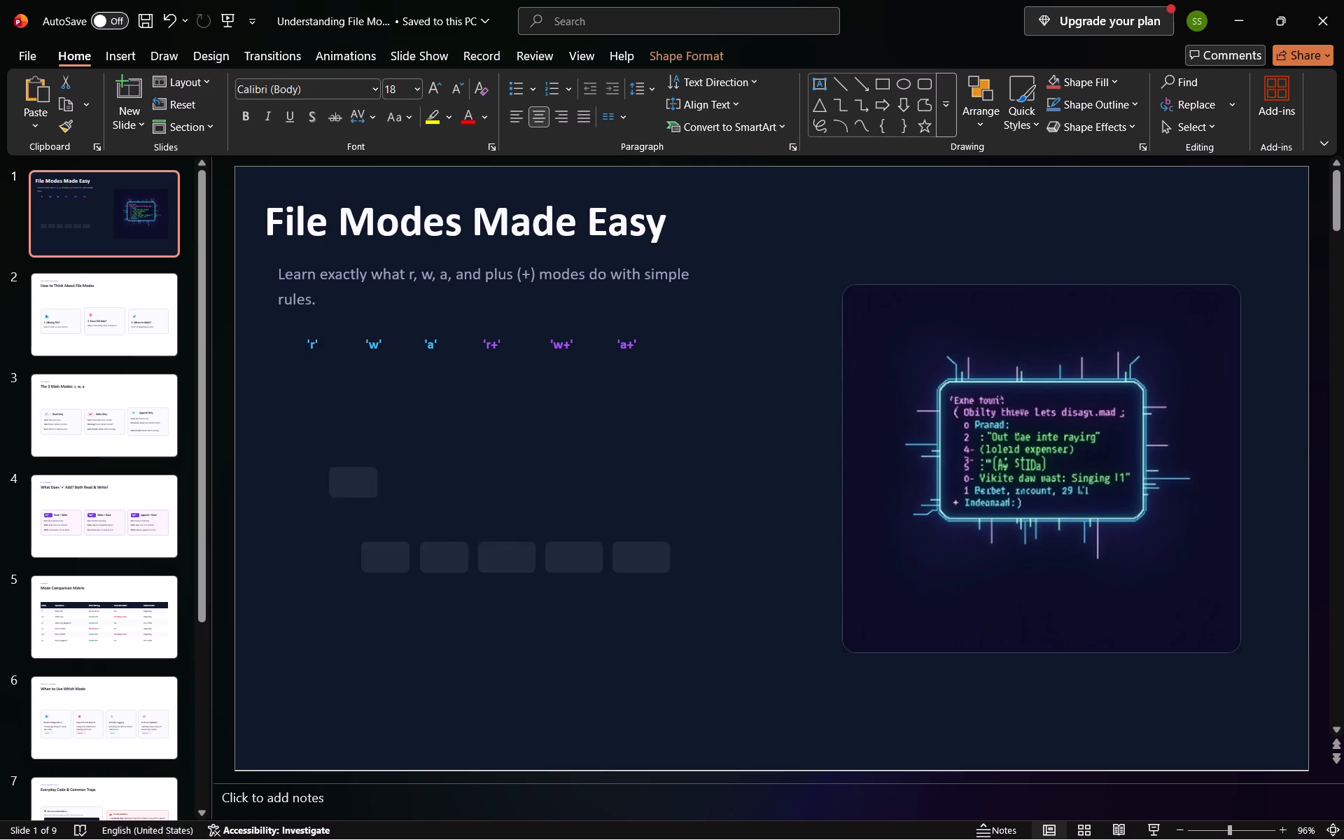
pyautogui.moveTo(355, 452); pyautogui.dragTo(315, 350)
pyautogui.moveTo(315, 350); pyautogui.dragTo(315, 348)
pyautogui.click(395, 551)
pyautogui.moveTo(395, 554); pyautogui.dragTo(397, 527)
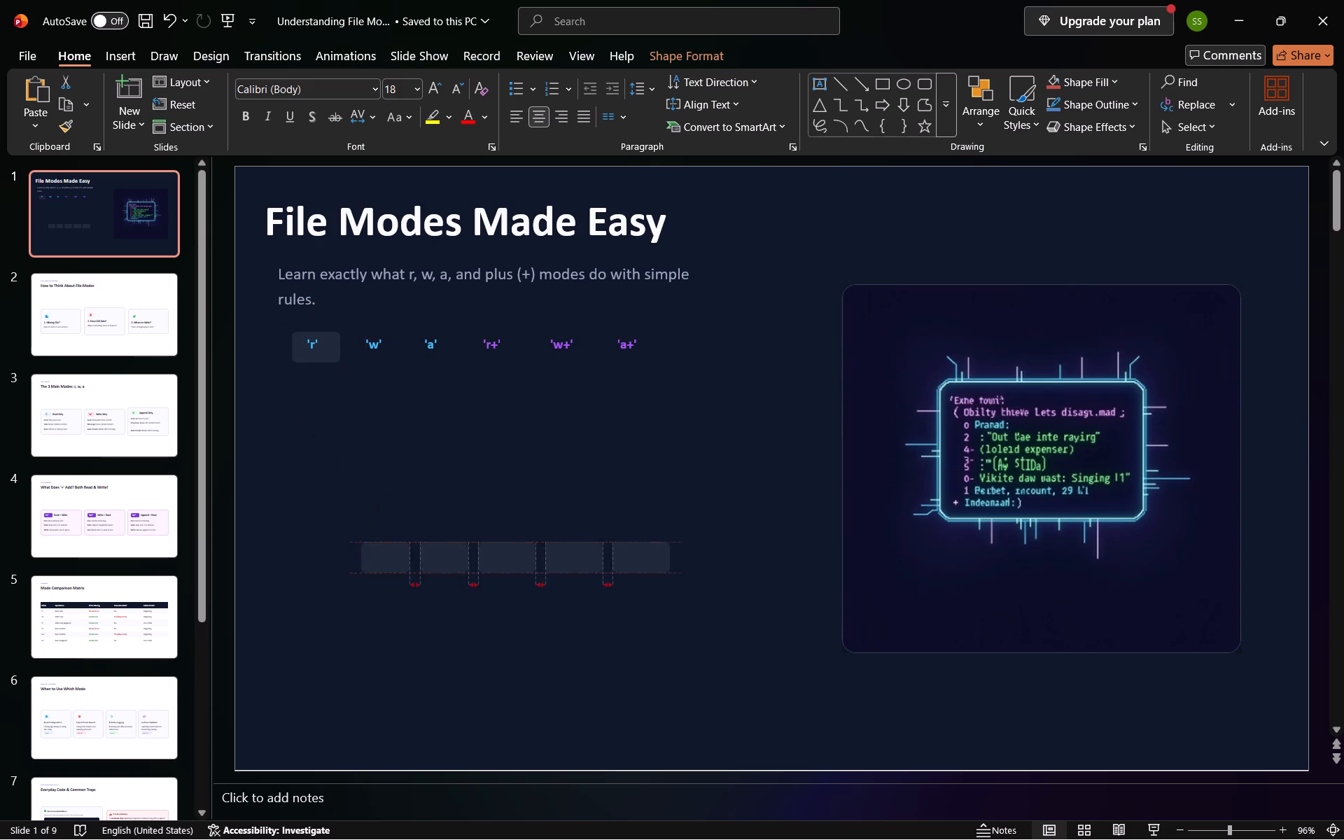
pyautogui.moveTo(397, 527); pyautogui.dragTo(381, 342)
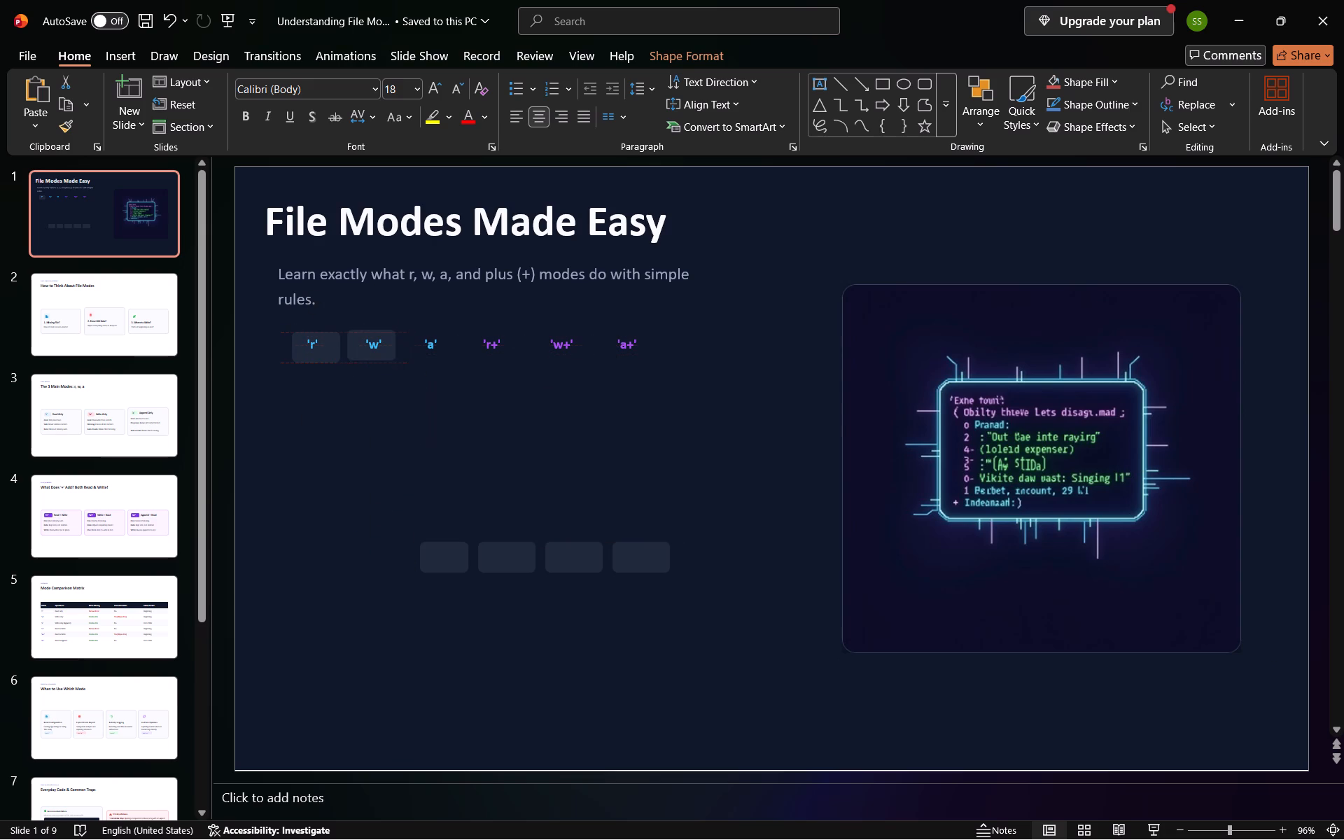
pyautogui.moveTo(381, 342); pyautogui.dragTo(384, 344)
pyautogui.moveTo(440, 564); pyautogui.dragTo(447, 506)
pyautogui.moveTo(447, 506); pyautogui.dragTo(426, 353)
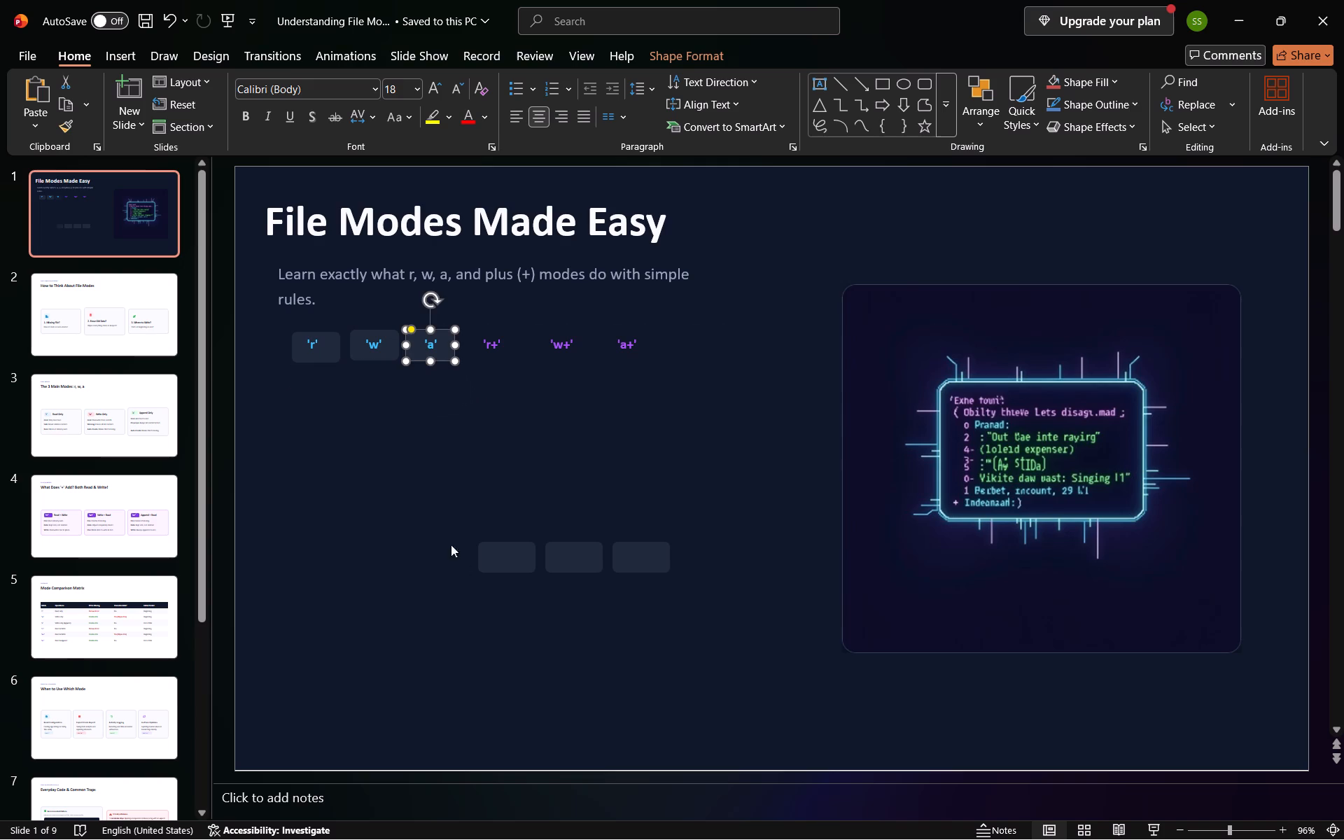
# Move the remaining three background boxes up behind the 'r+', 'w+' and 'a+' labels.
pyautogui.moveTo(495, 562); pyautogui.dragTo(482, 351)
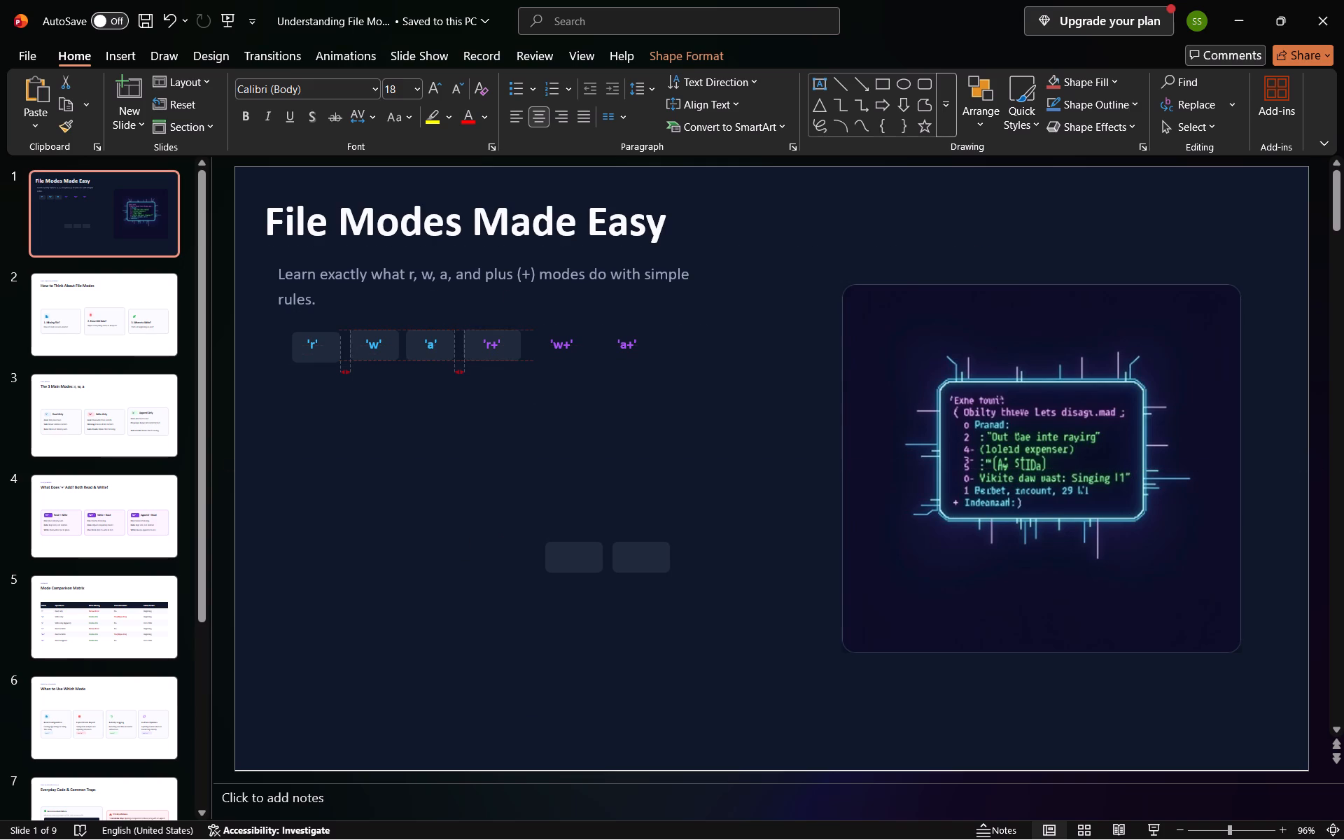
pyautogui.moveTo(482, 351); pyautogui.dragTo(482, 349)
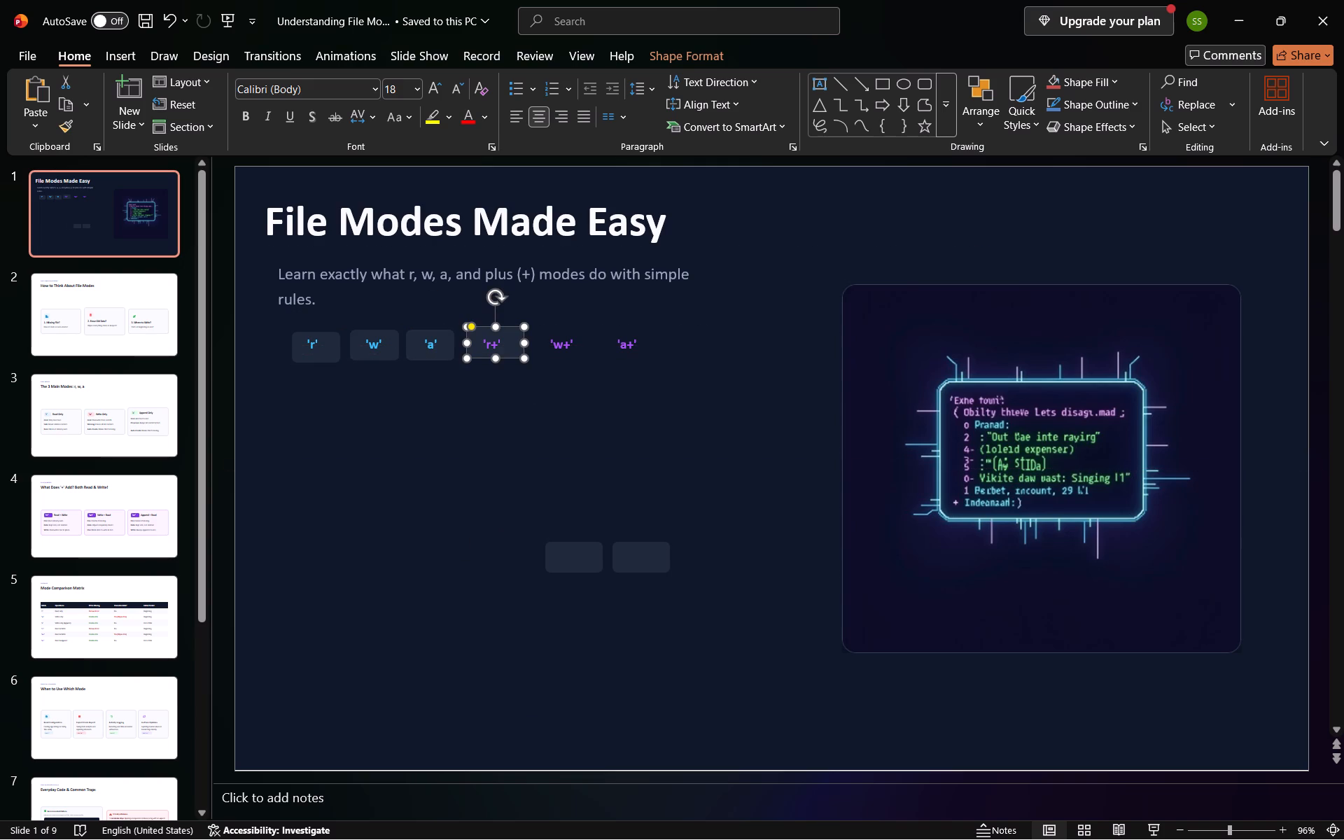
pyautogui.moveTo(578, 570); pyautogui.dragTo(570, 351)
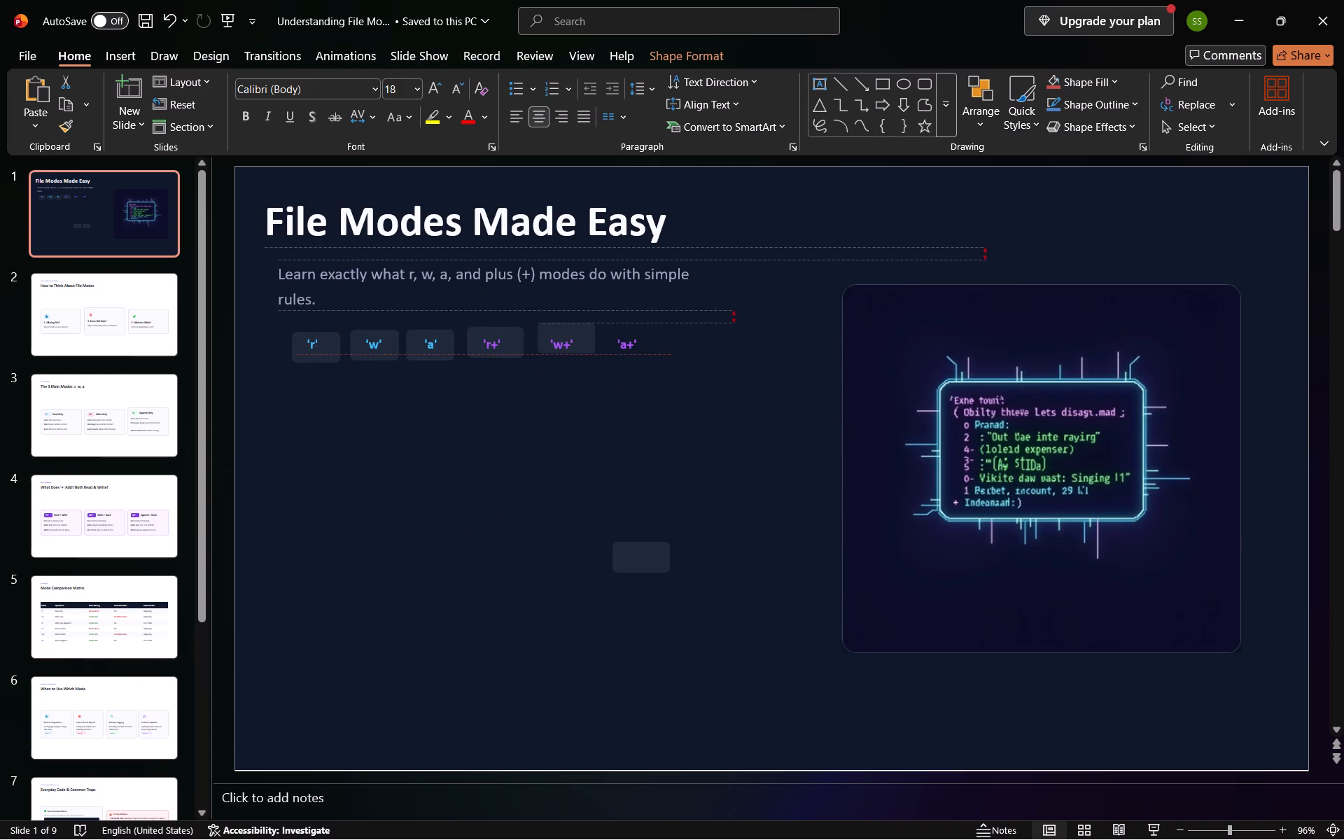
pyautogui.moveTo(570, 351); pyautogui.dragTo(572, 360)
pyautogui.click(629, 554)
pyautogui.moveTo(629, 557); pyautogui.dragTo(615, 346)
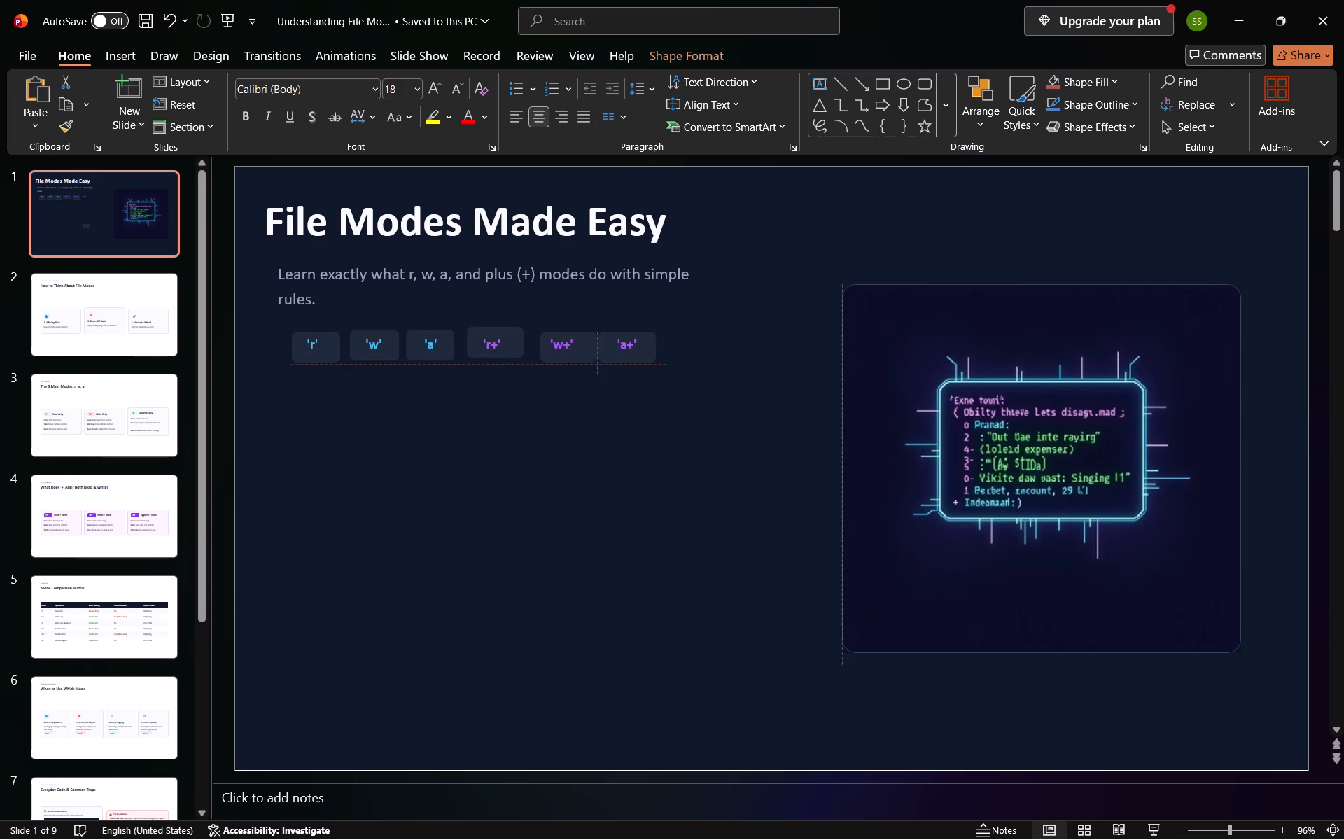
pyautogui.moveTo(615, 346); pyautogui.dragTo(620, 344)
pyautogui.click(568, 475)
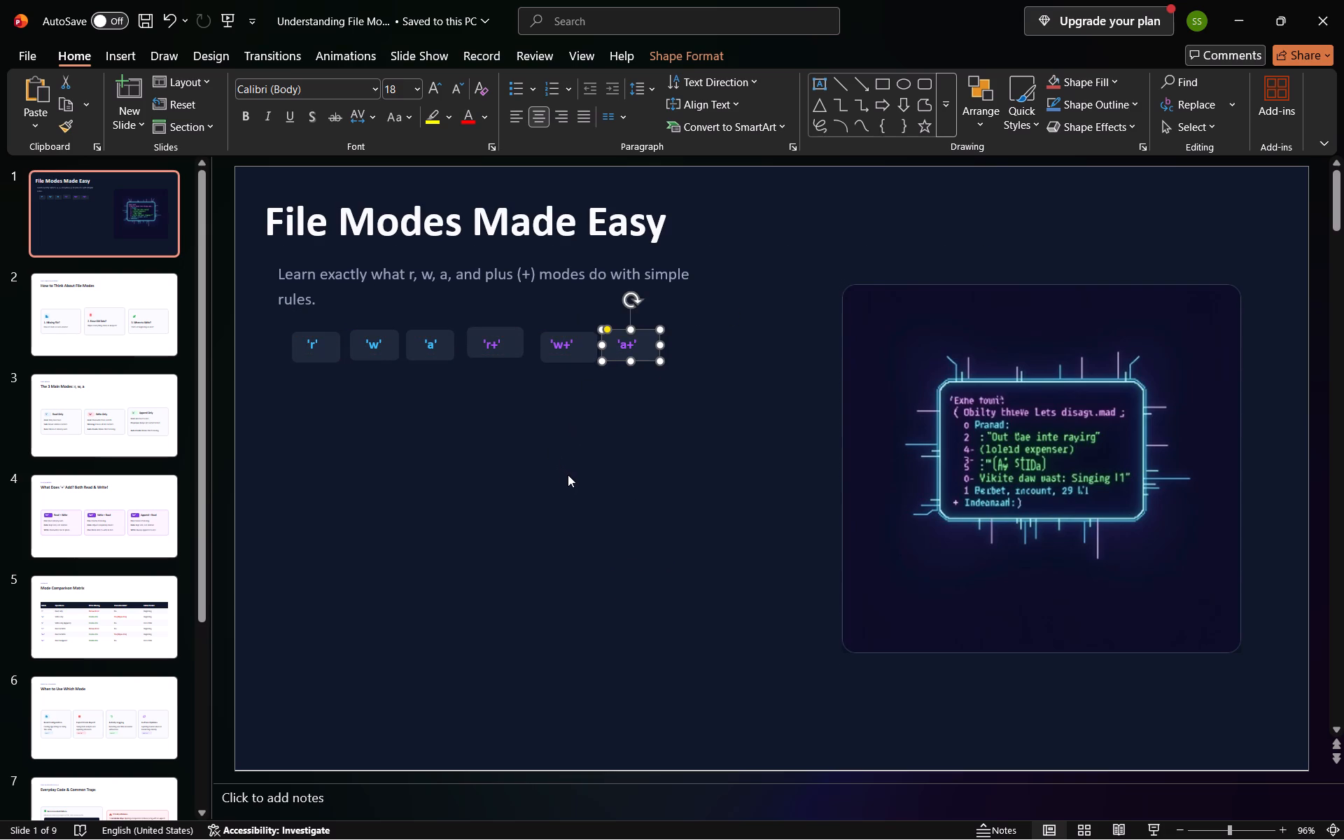
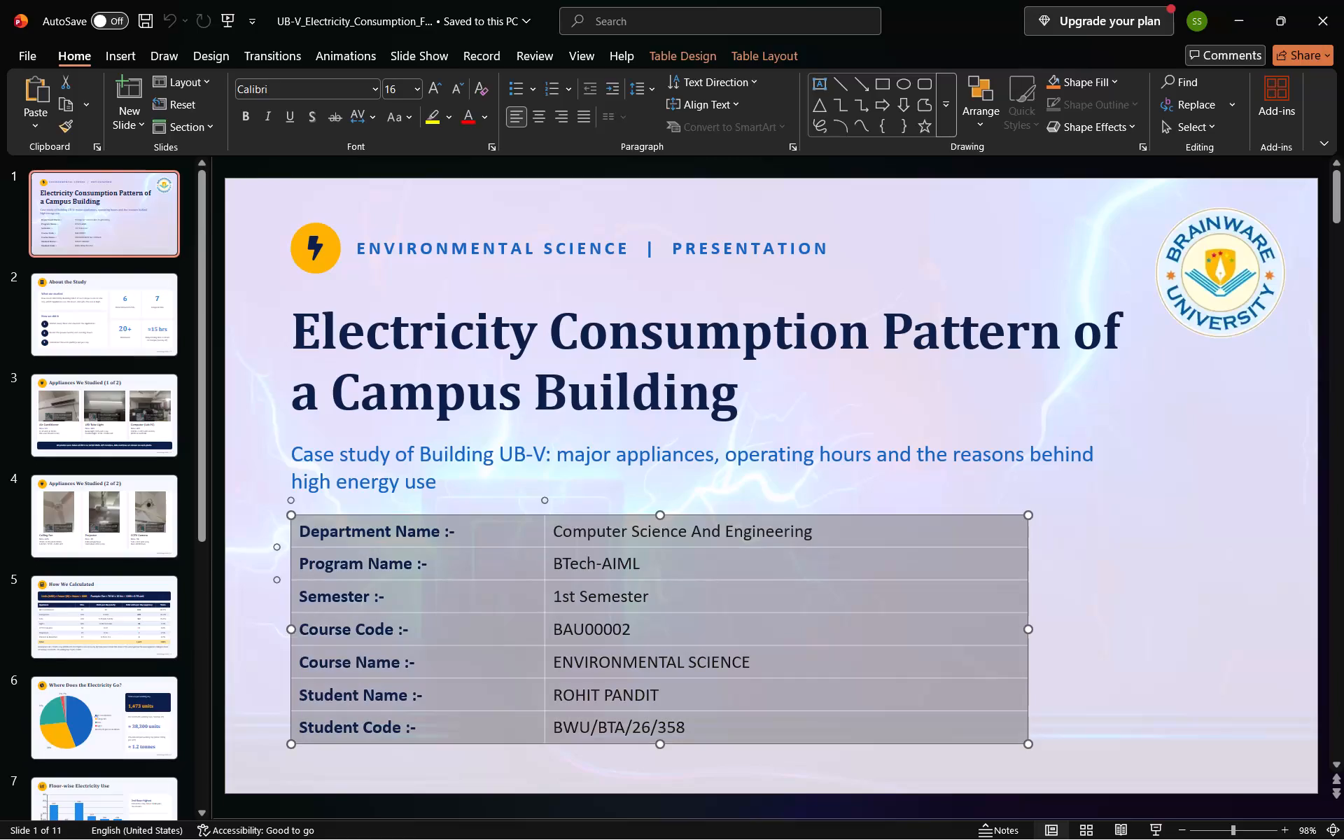
# Copy the department and student details table from the Electricity Consumption presentation onto the File Modes title slide, below the mode labels.
pyautogui.hotkey('ctrl', 'c')
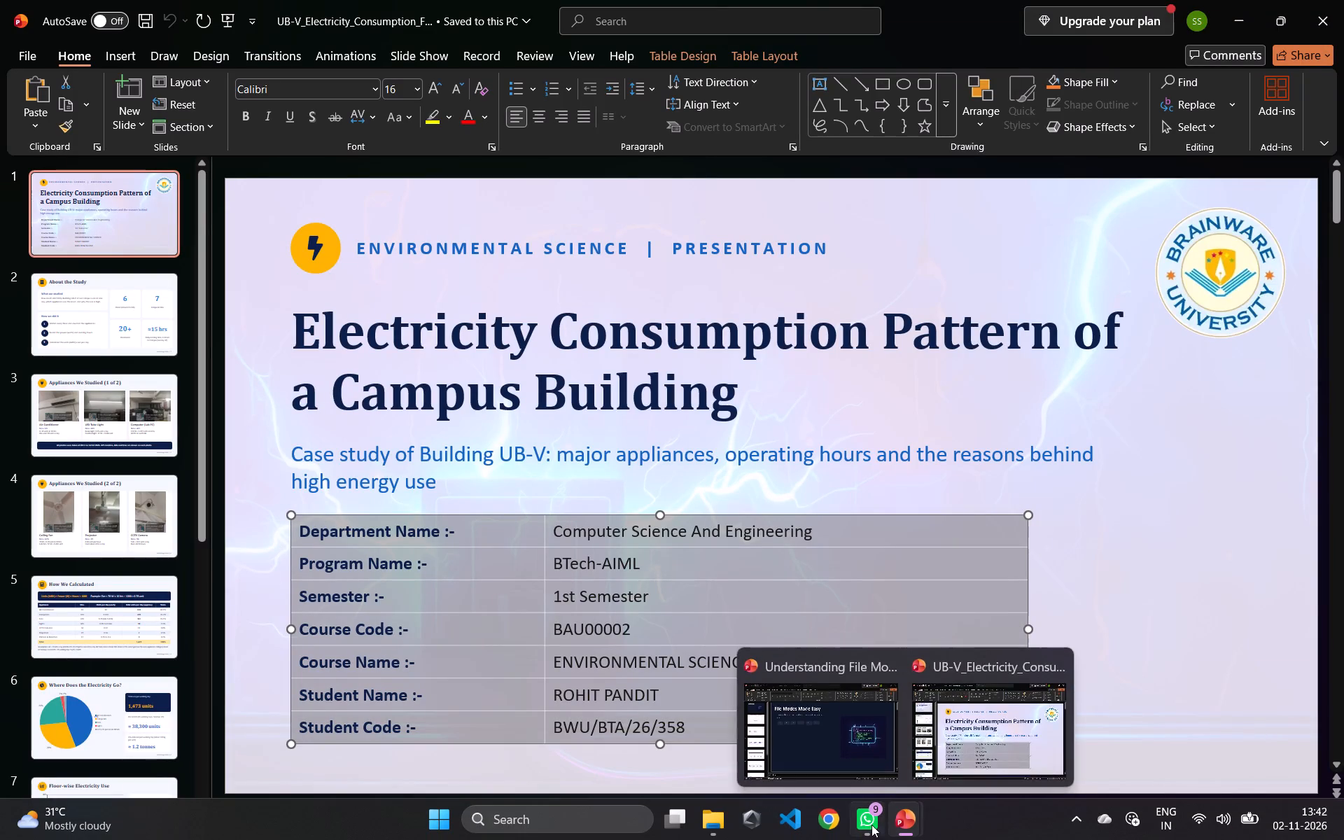
pyautogui.click(870, 748)
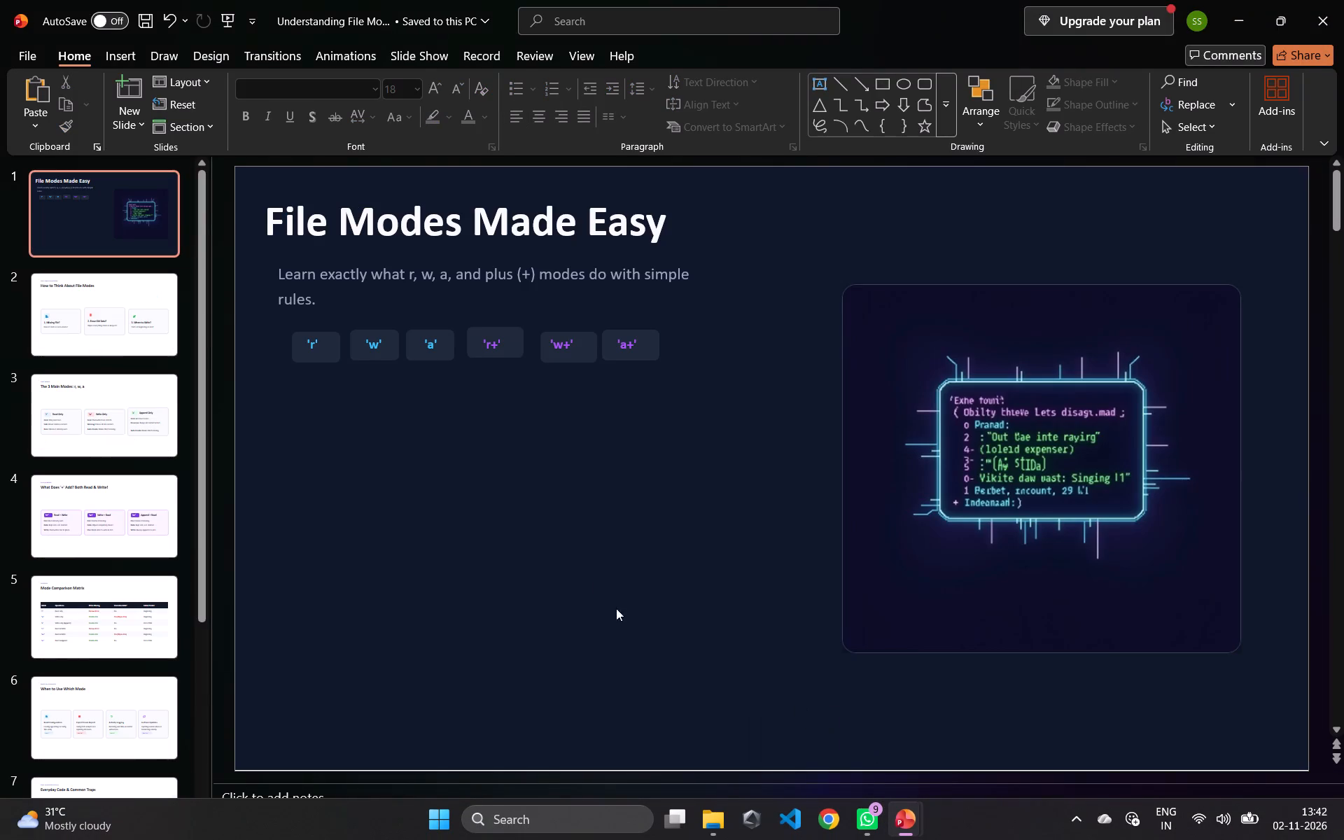
pyautogui.click(416, 475)
pyautogui.hotkey('ctrl', 'v')
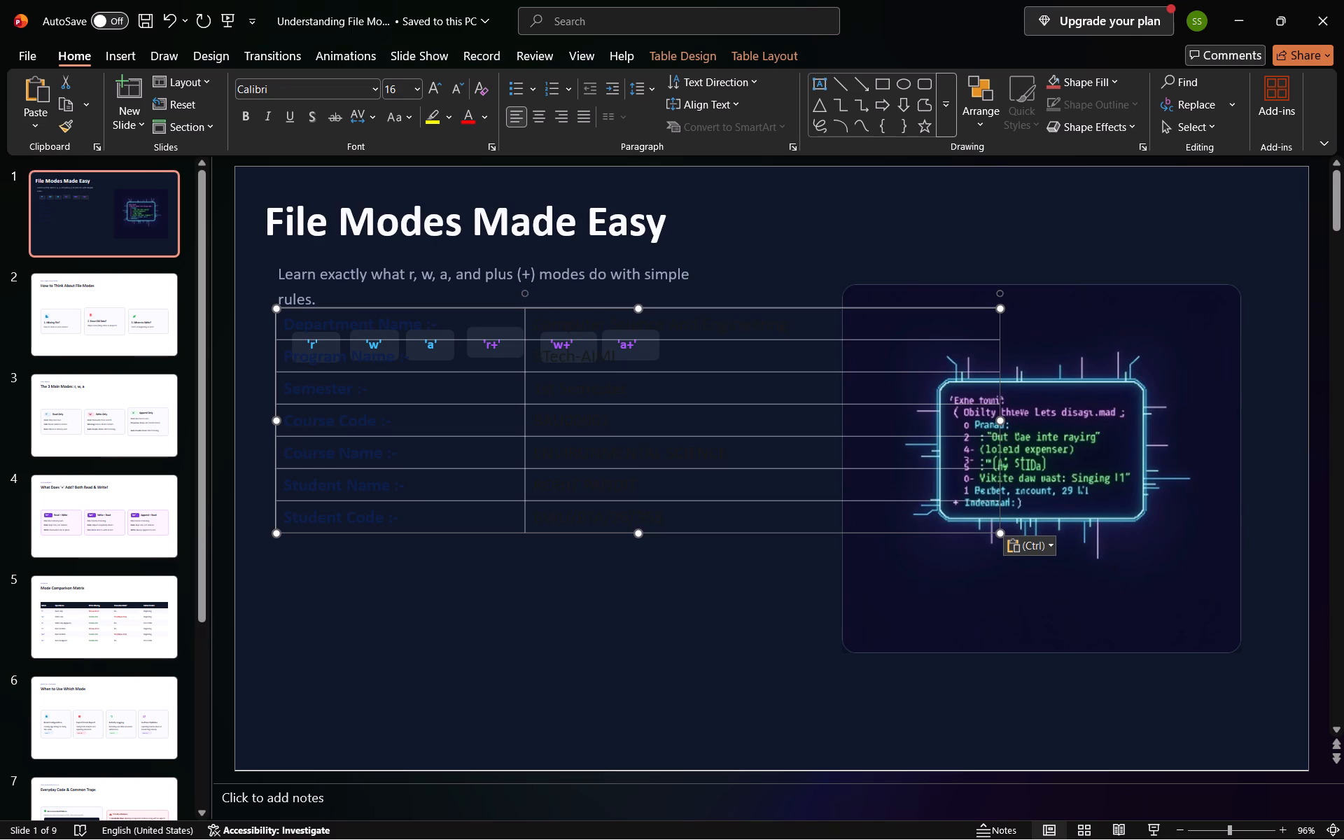
pyautogui.moveTo(619, 534); pyautogui.dragTo(585, 657)
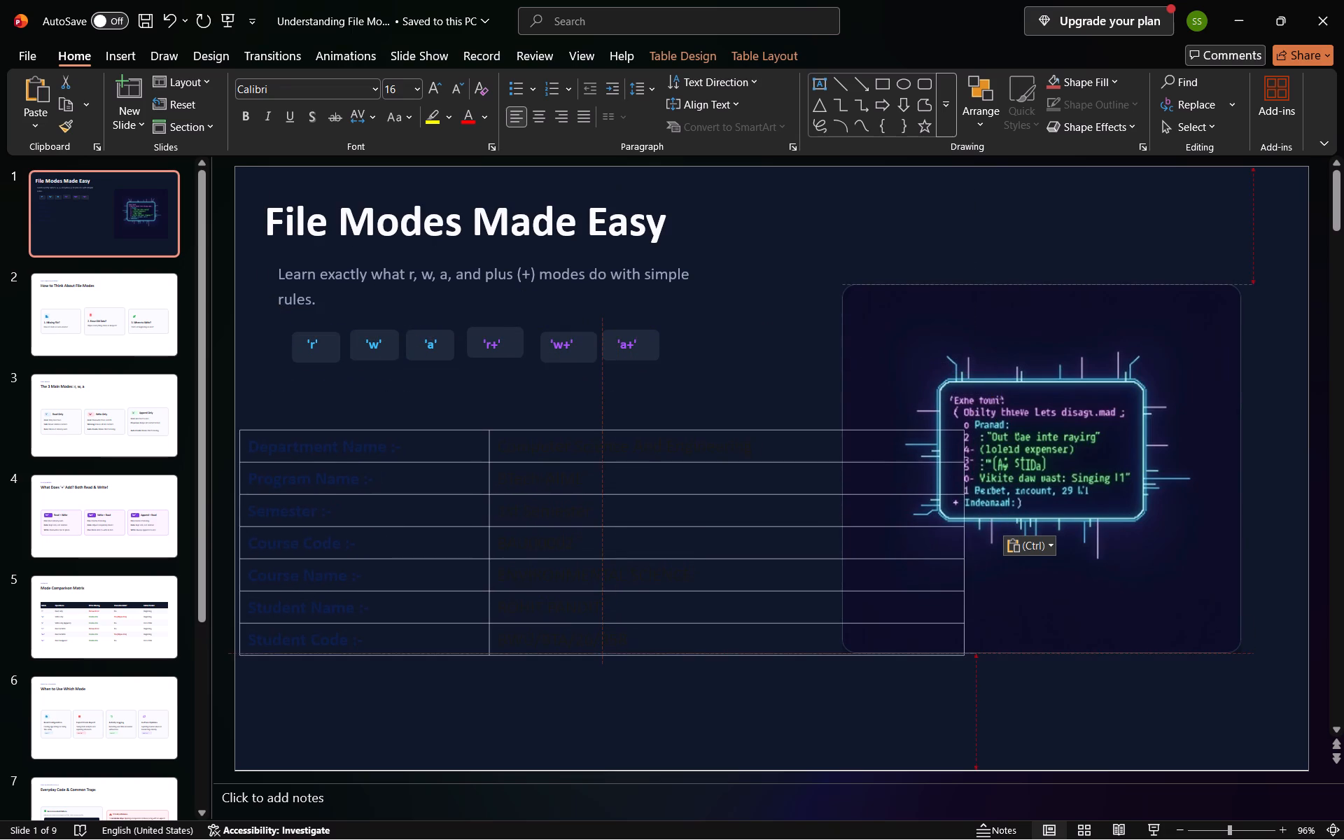
pyautogui.moveTo(585, 657); pyautogui.dragTo(603, 665)
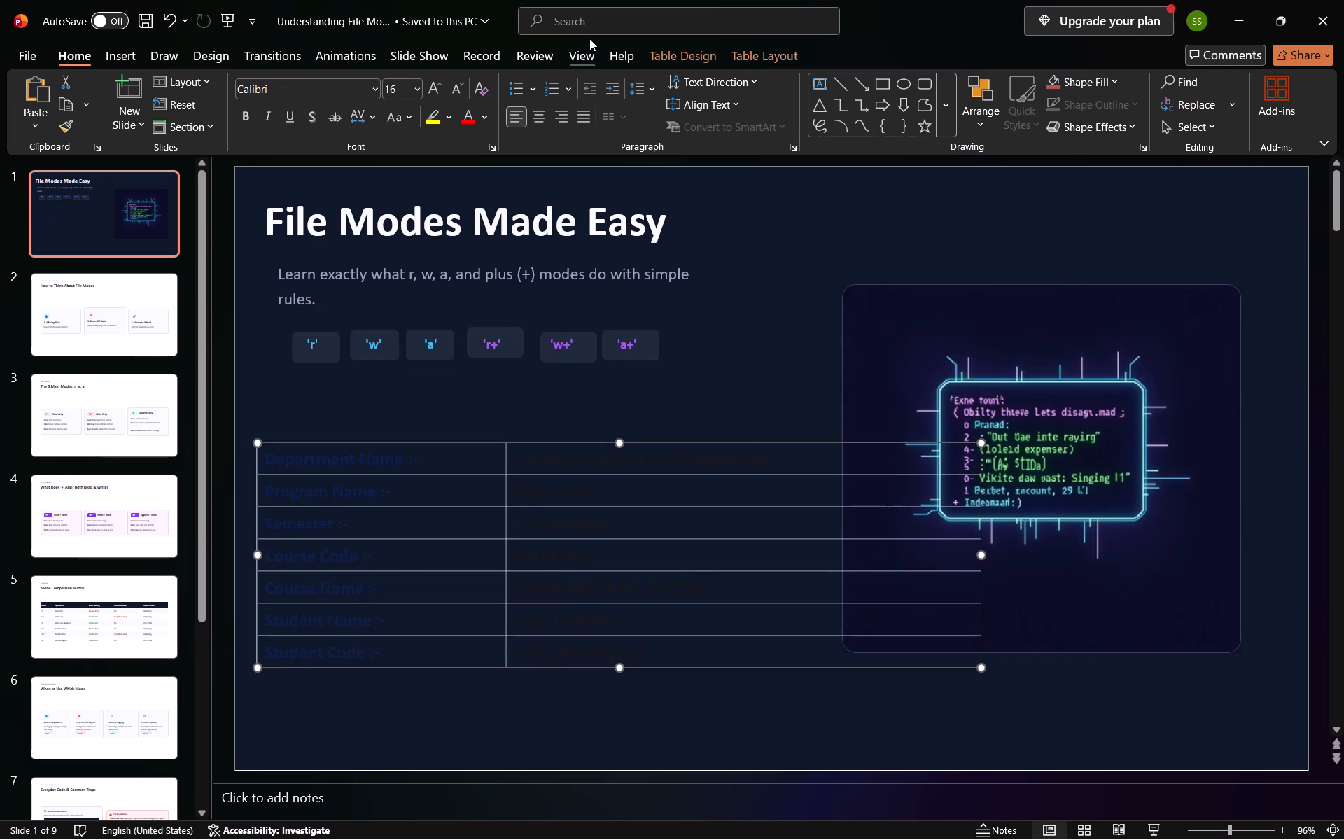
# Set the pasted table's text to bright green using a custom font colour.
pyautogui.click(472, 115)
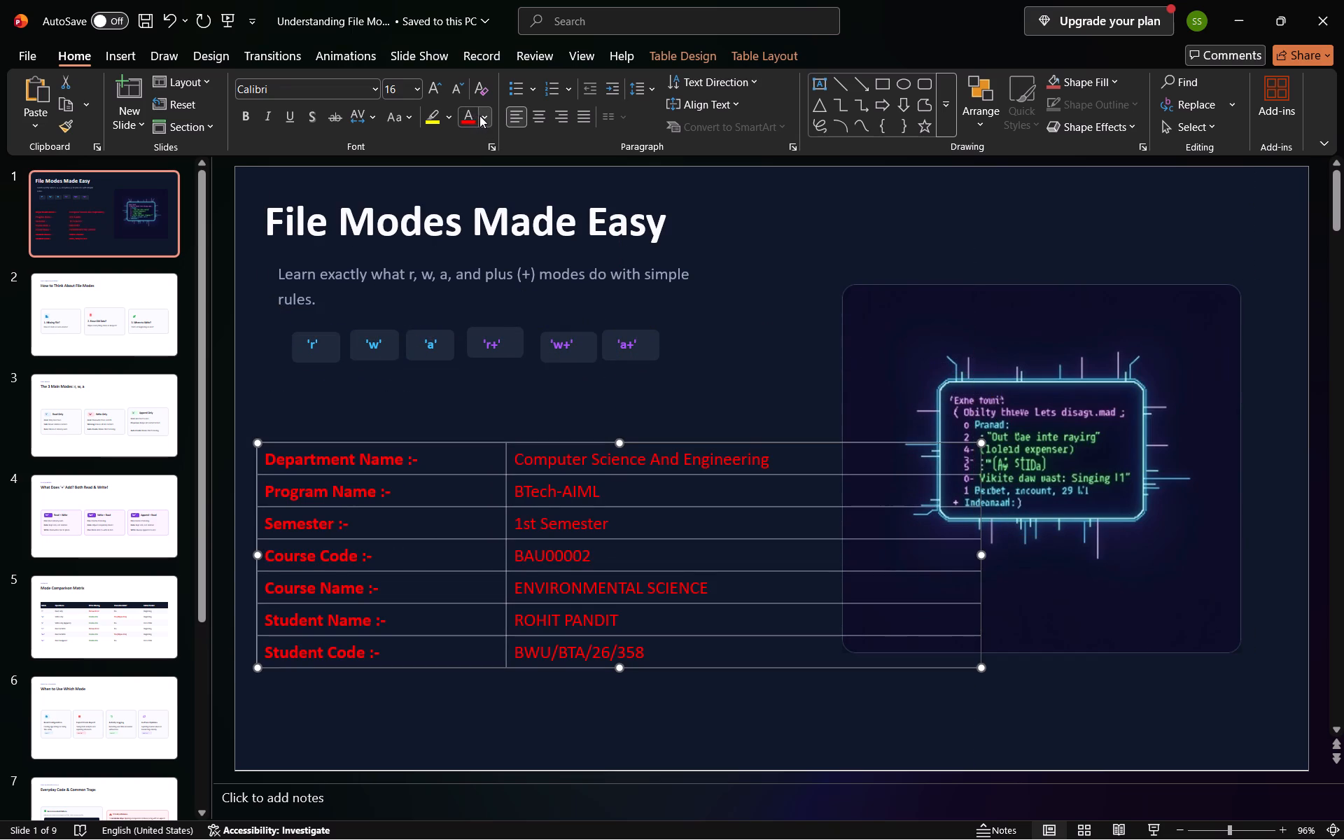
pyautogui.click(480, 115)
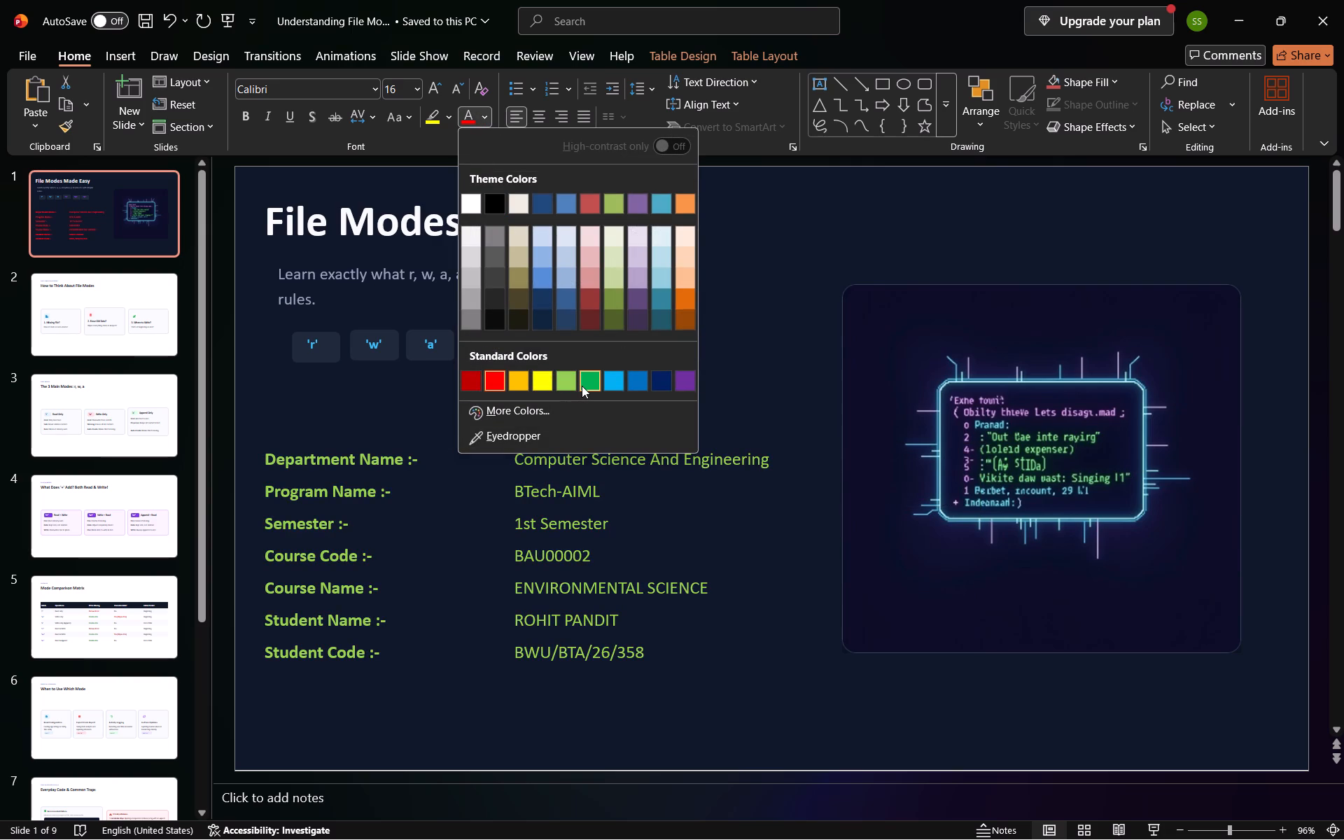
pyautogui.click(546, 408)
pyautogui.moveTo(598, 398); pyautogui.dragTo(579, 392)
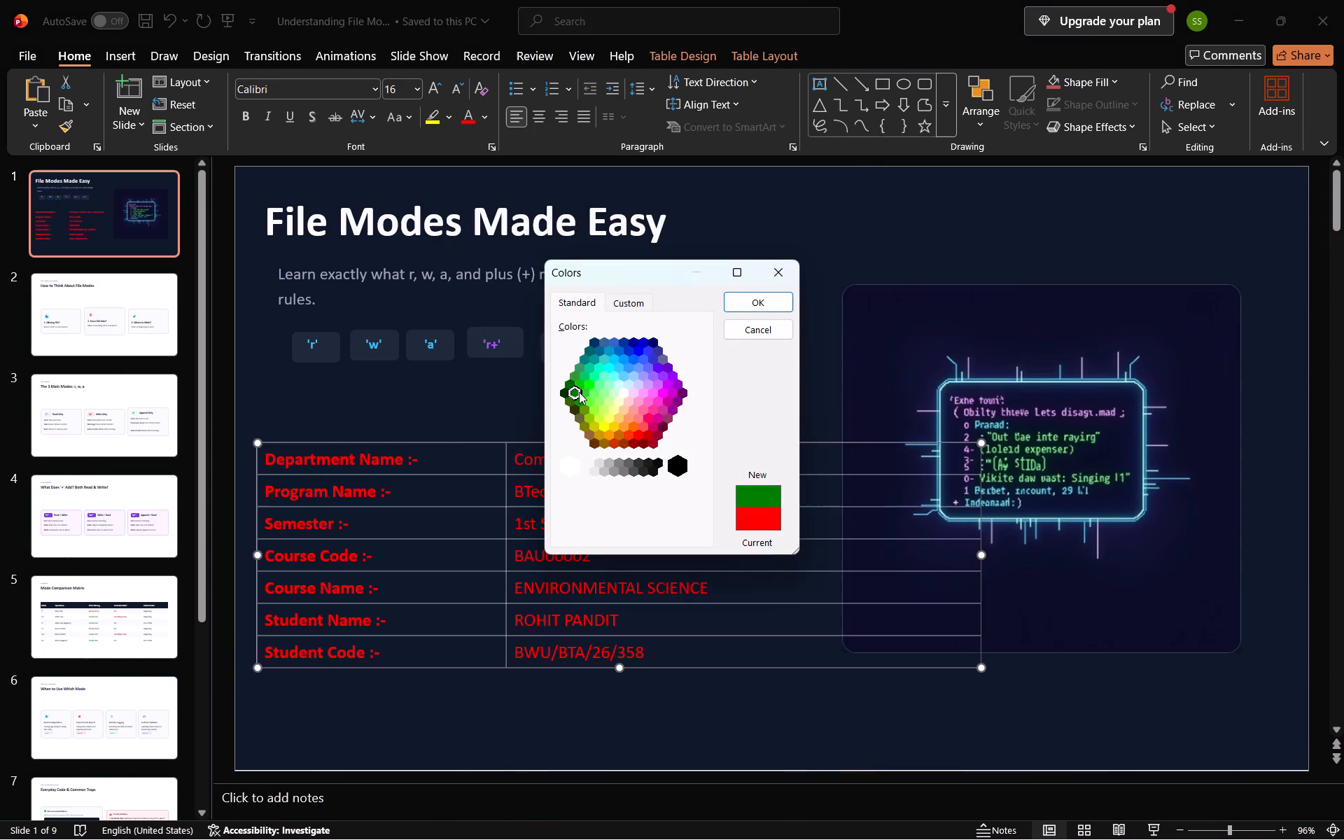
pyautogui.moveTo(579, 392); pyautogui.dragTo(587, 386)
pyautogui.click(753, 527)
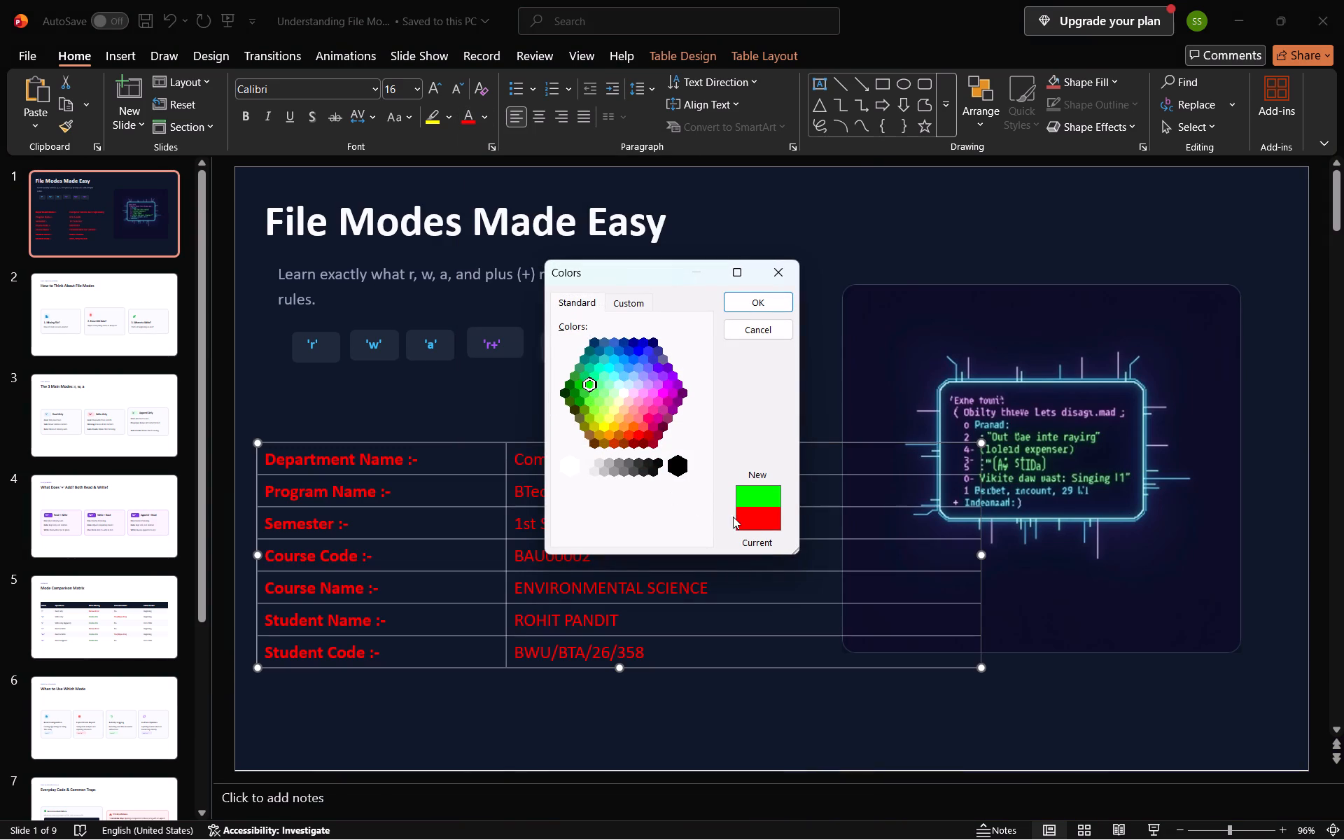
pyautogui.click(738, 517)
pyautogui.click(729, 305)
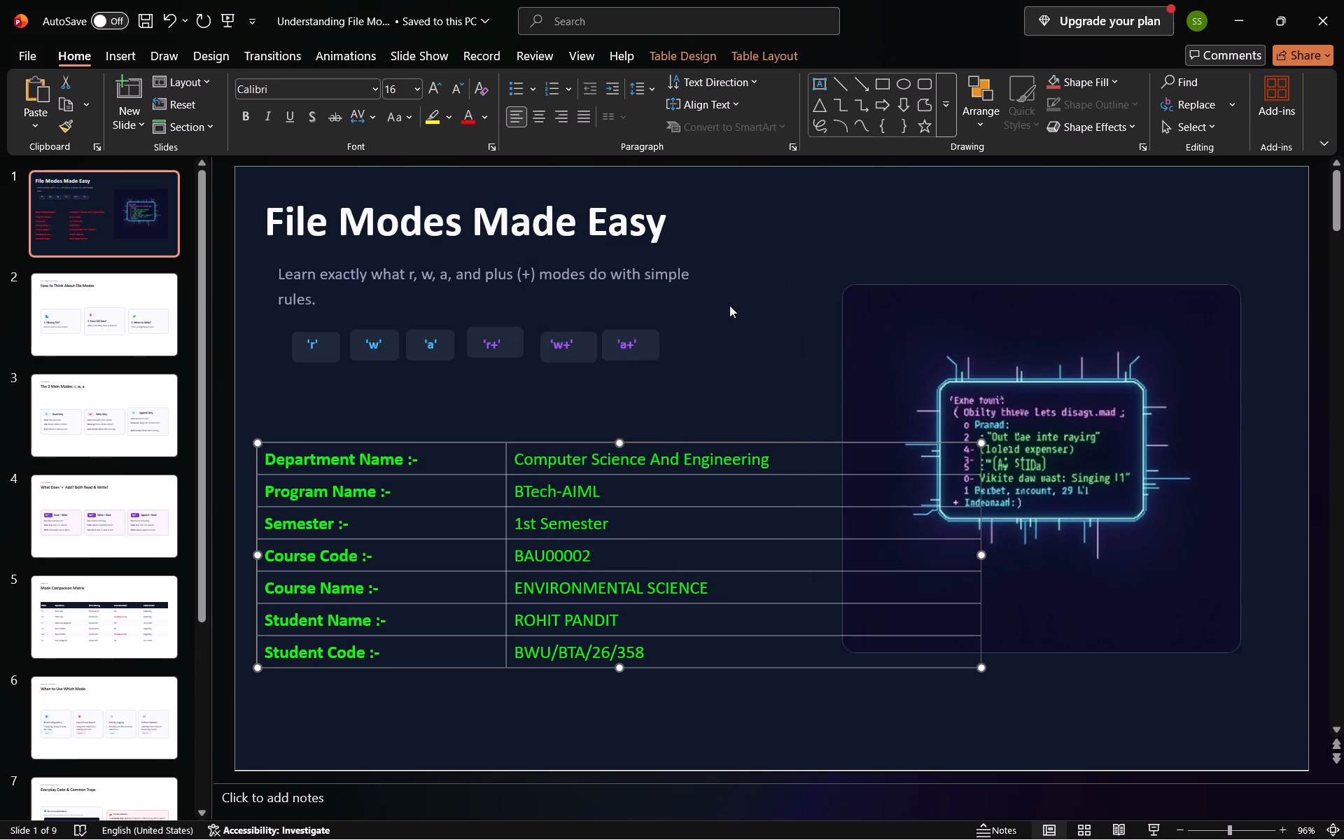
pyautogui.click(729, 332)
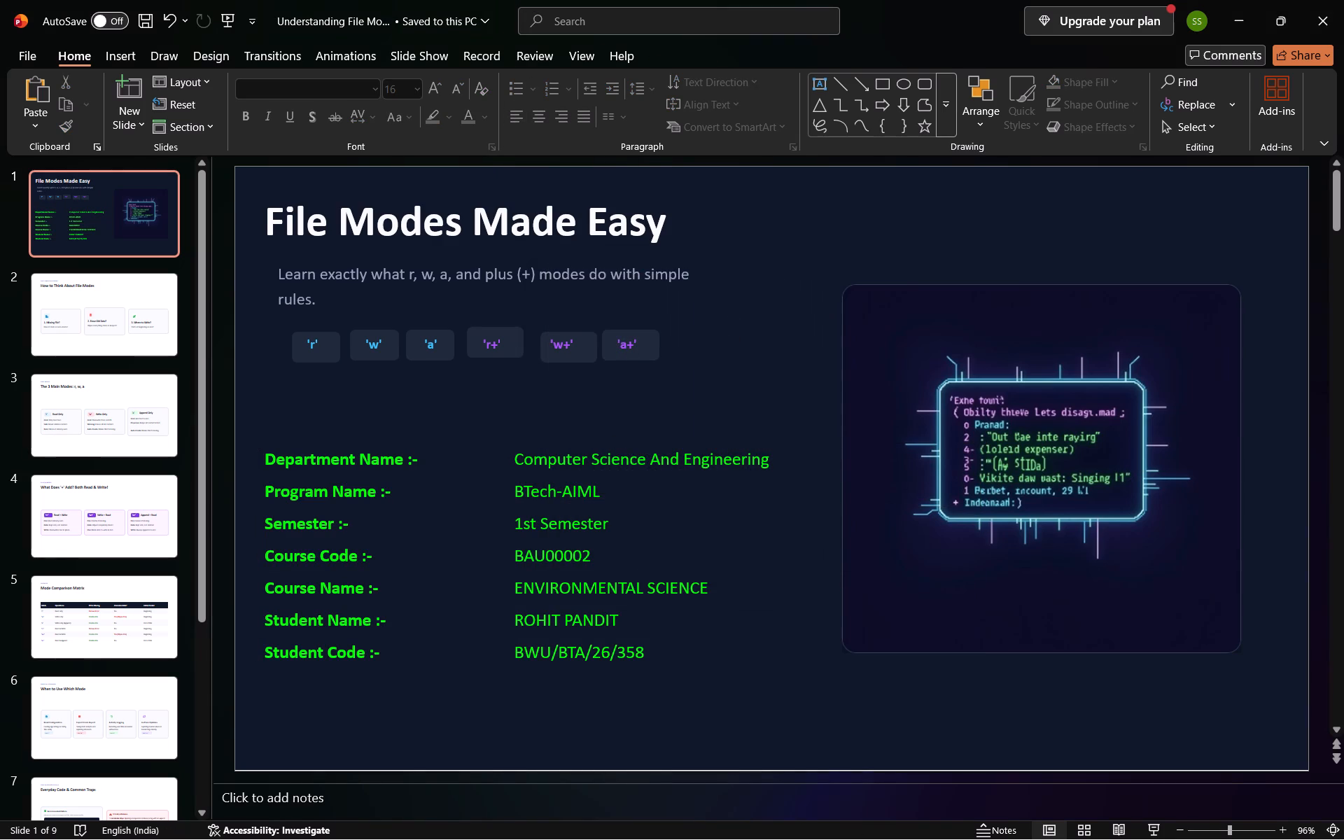
# Replace the name in the table's Student Name row with the presenting student's name.
pyautogui.click(632, 606)
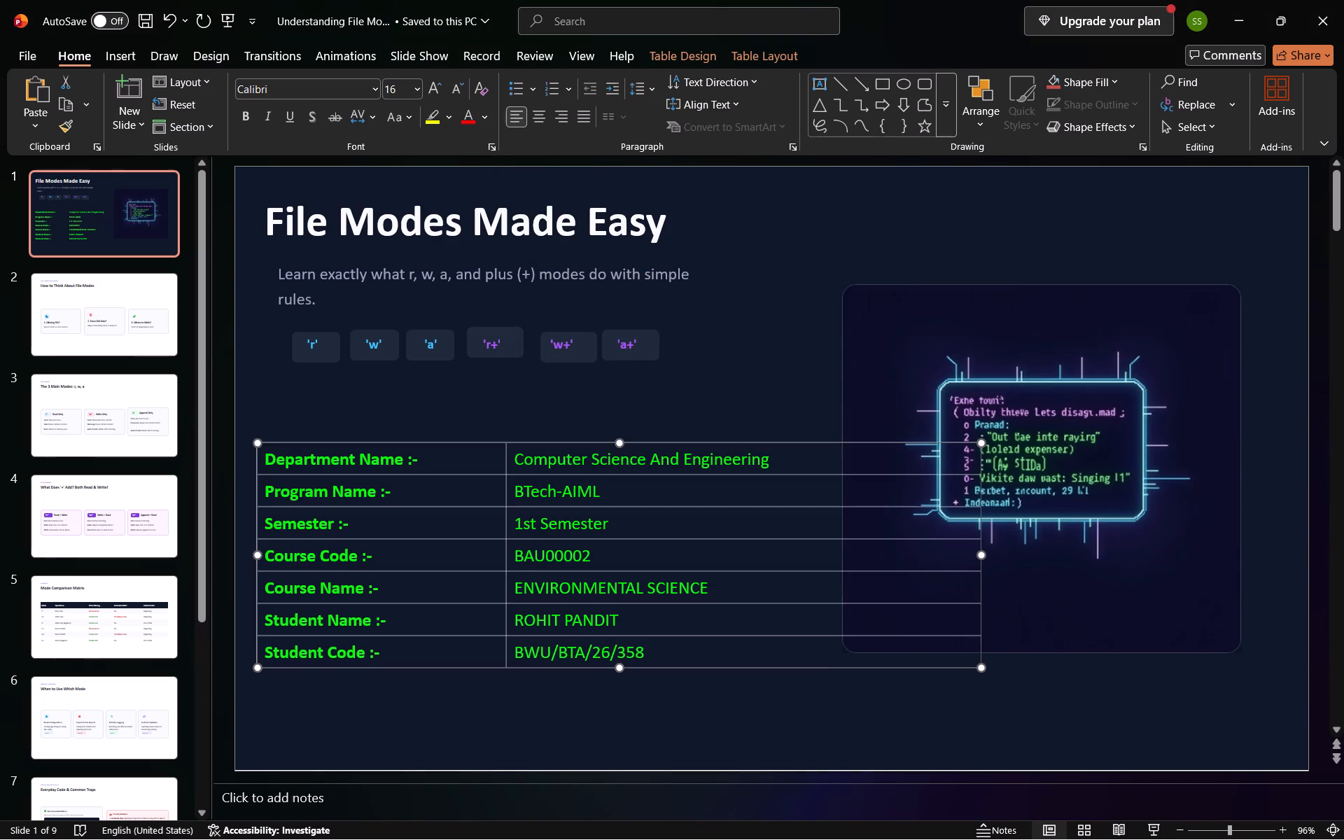
pyautogui.click(622, 620)
pyautogui.press('BackSpace')
pyautogui.press('BackSpace')
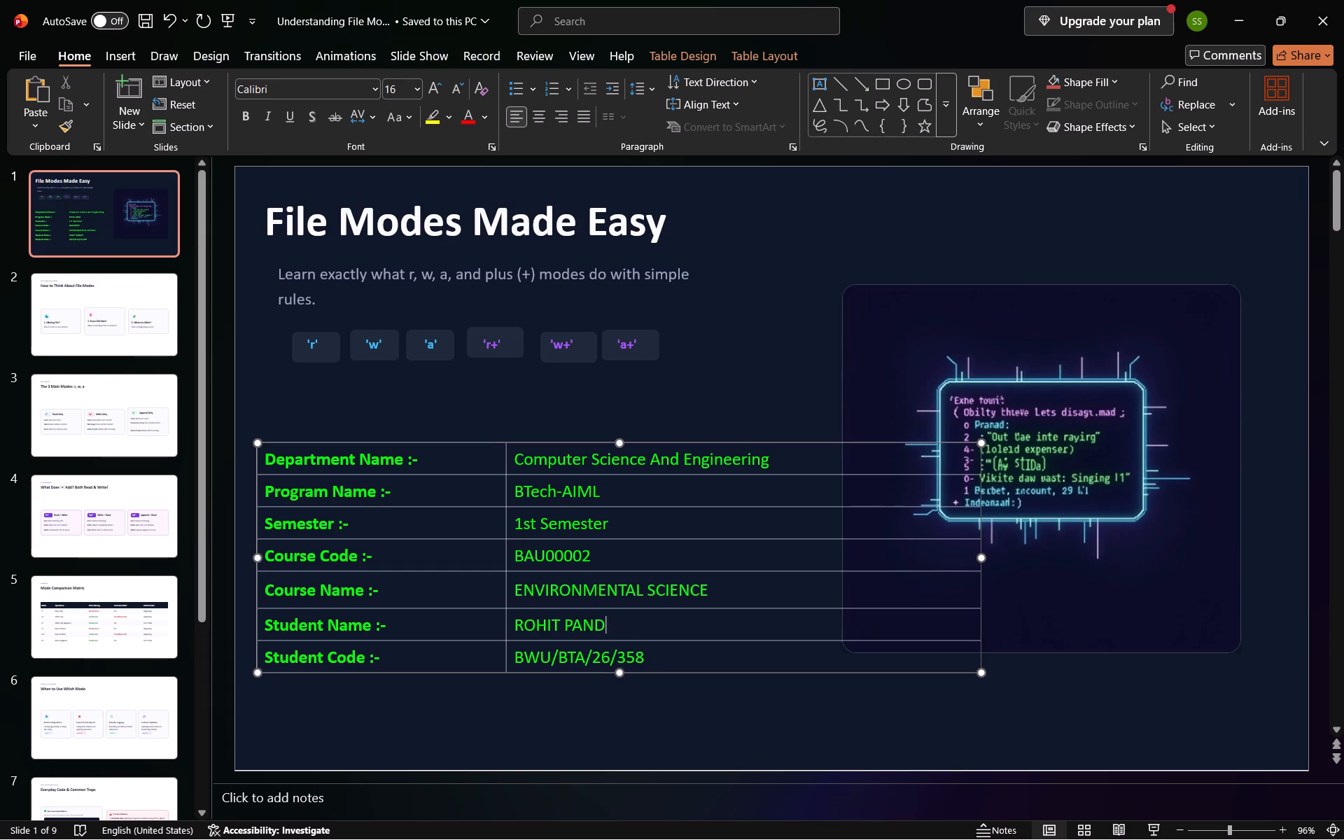
pyautogui.press('BackSpace')
pyautogui.press('BackSpace')
pyautogui.press('BackSpace')
pyautogui.press('BackSpace')
pyautogui.press('BackSpace')
pyautogui.press('BackSpace')
pyautogui.press('BackSpace')
pyautogui.press('BackSpace')
pyautogui.press('BackSpace')
pyautogui.press('BackSpace')
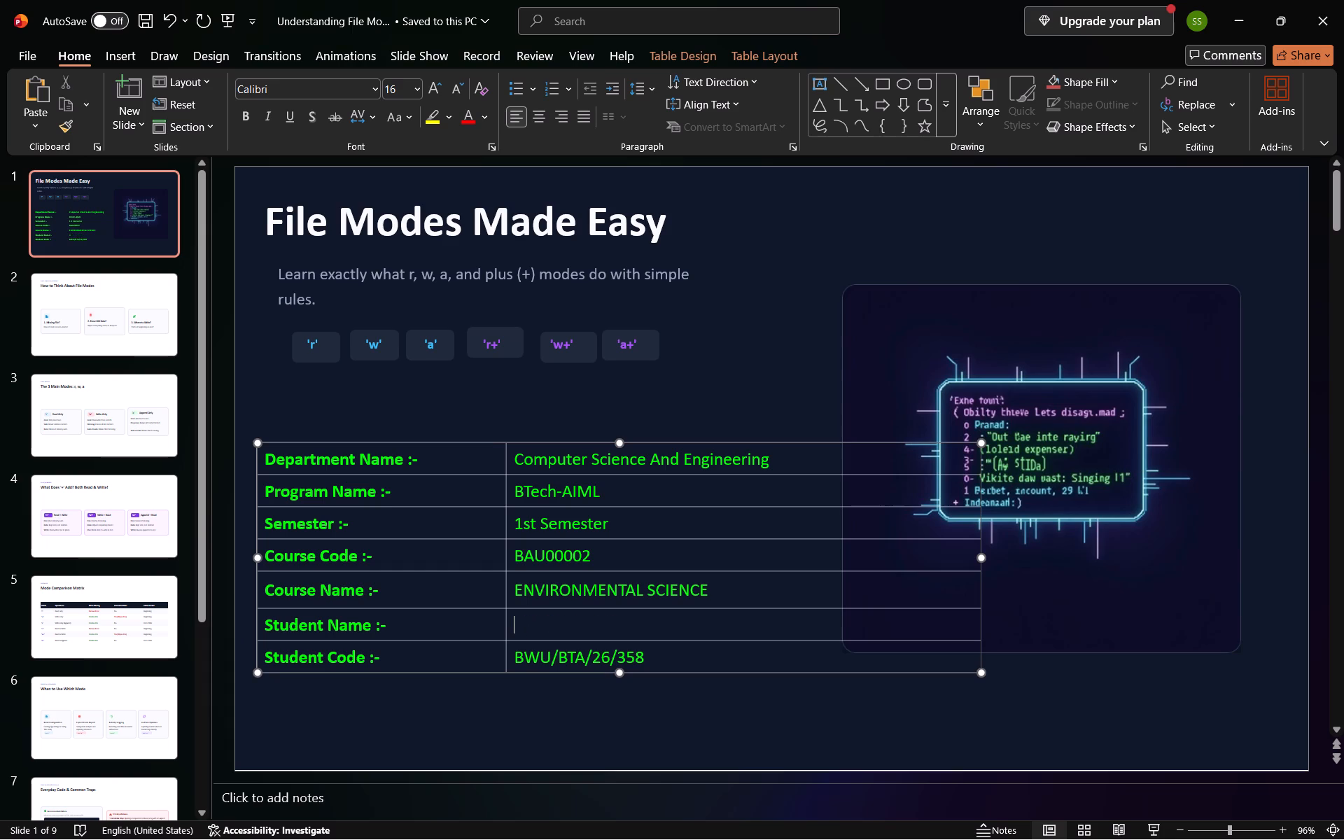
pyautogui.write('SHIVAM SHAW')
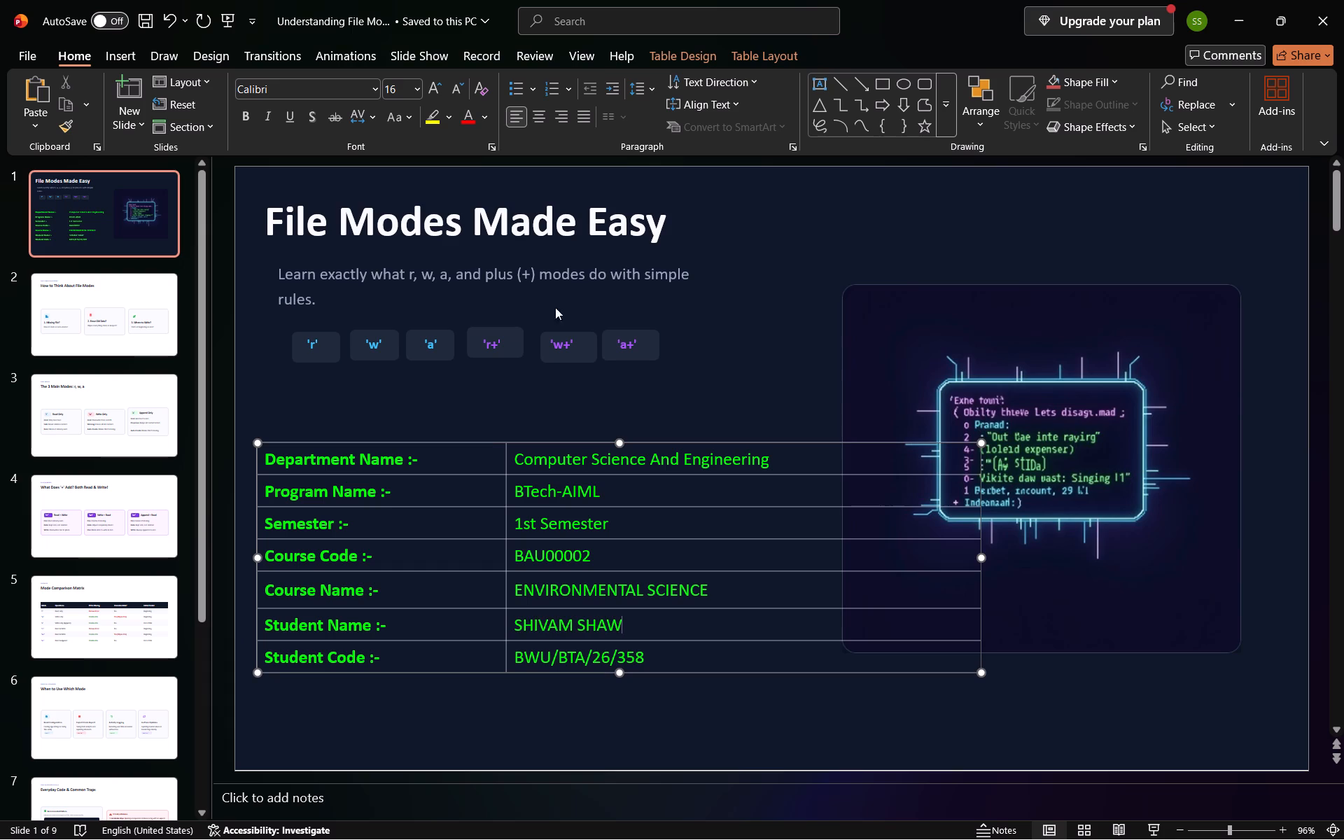
# Change the last two digits in the Student Code row to match the presenting student's code.
pyautogui.click(671, 668)
pyautogui.click(670, 668)
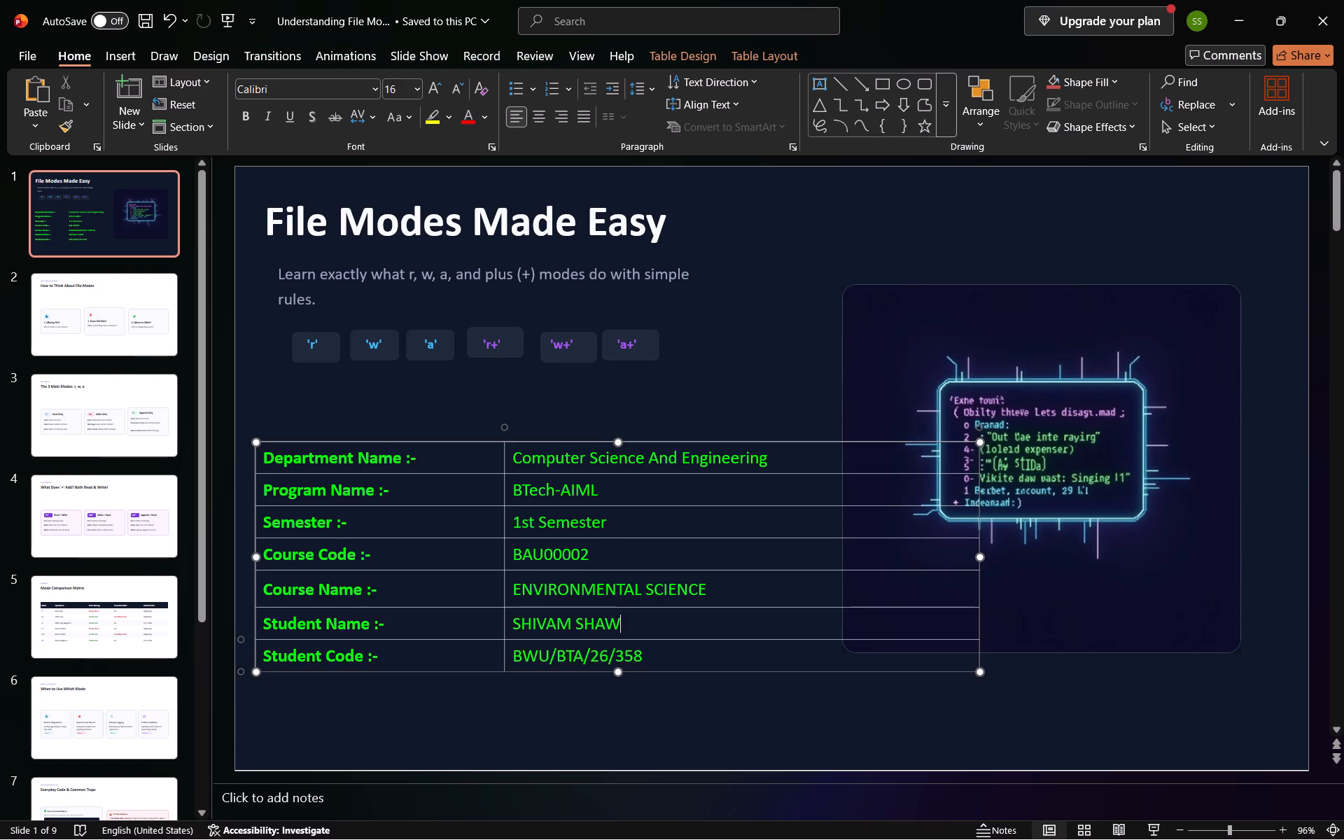
pyautogui.click(663, 657)
pyautogui.press('BackSpace')
pyautogui.press('BackSpace')
pyautogui.write('60')
# Clear the value 'ENVIRONMENTAL SCIENCE' from the table's Course Name row.
pyautogui.click(734, 585)
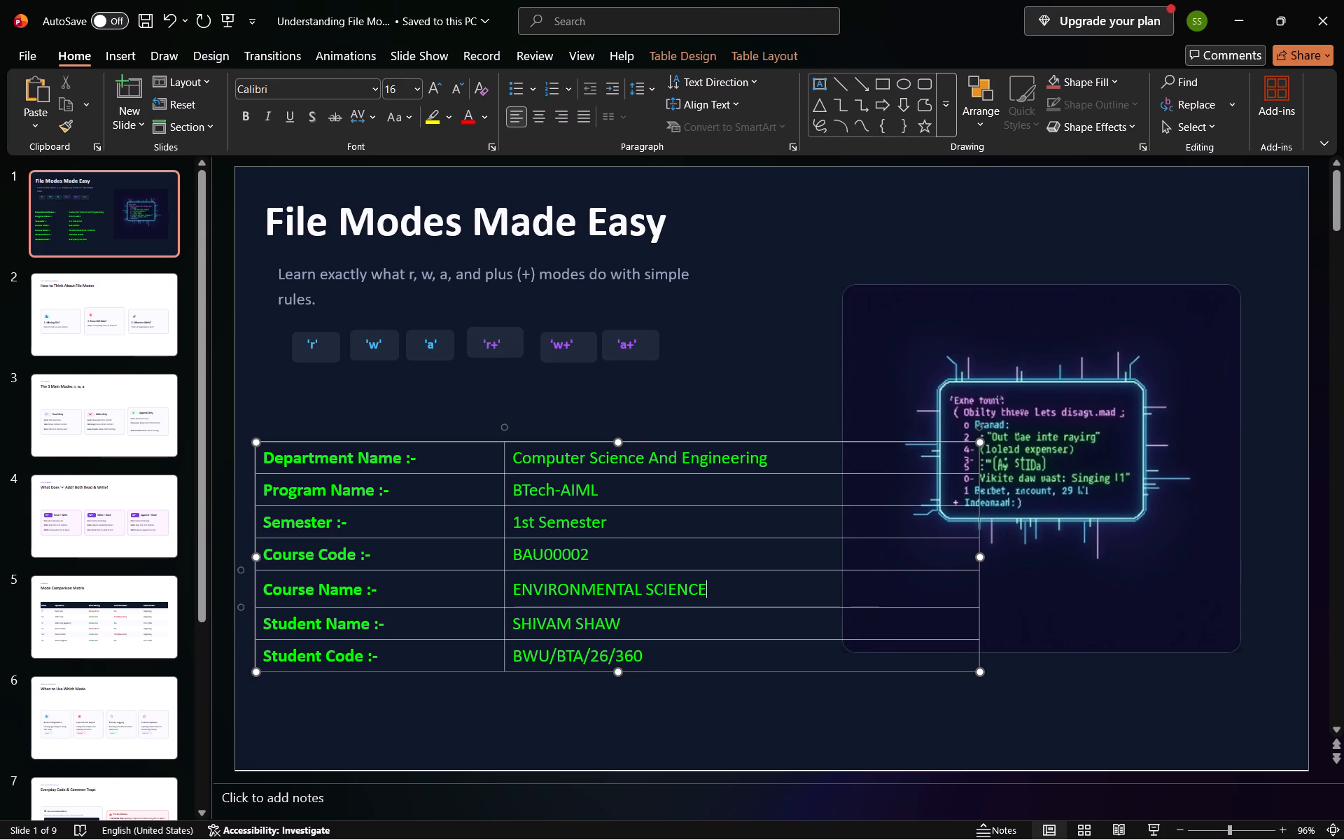
pyautogui.press('BackSpace')
pyautogui.press('BackSpace')
pyautogui.press('BackSpace')
pyautogui.press('BackSpace')
pyautogui.press('BackSpace')
pyautogui.press('BackSpace')
pyautogui.press('BackSpace')
pyautogui.press('BackSpace')
pyautogui.press('BackSpace')
pyautogui.press('BackSpace')
pyautogui.press('BackSpace')
pyautogui.press('BackSpace')
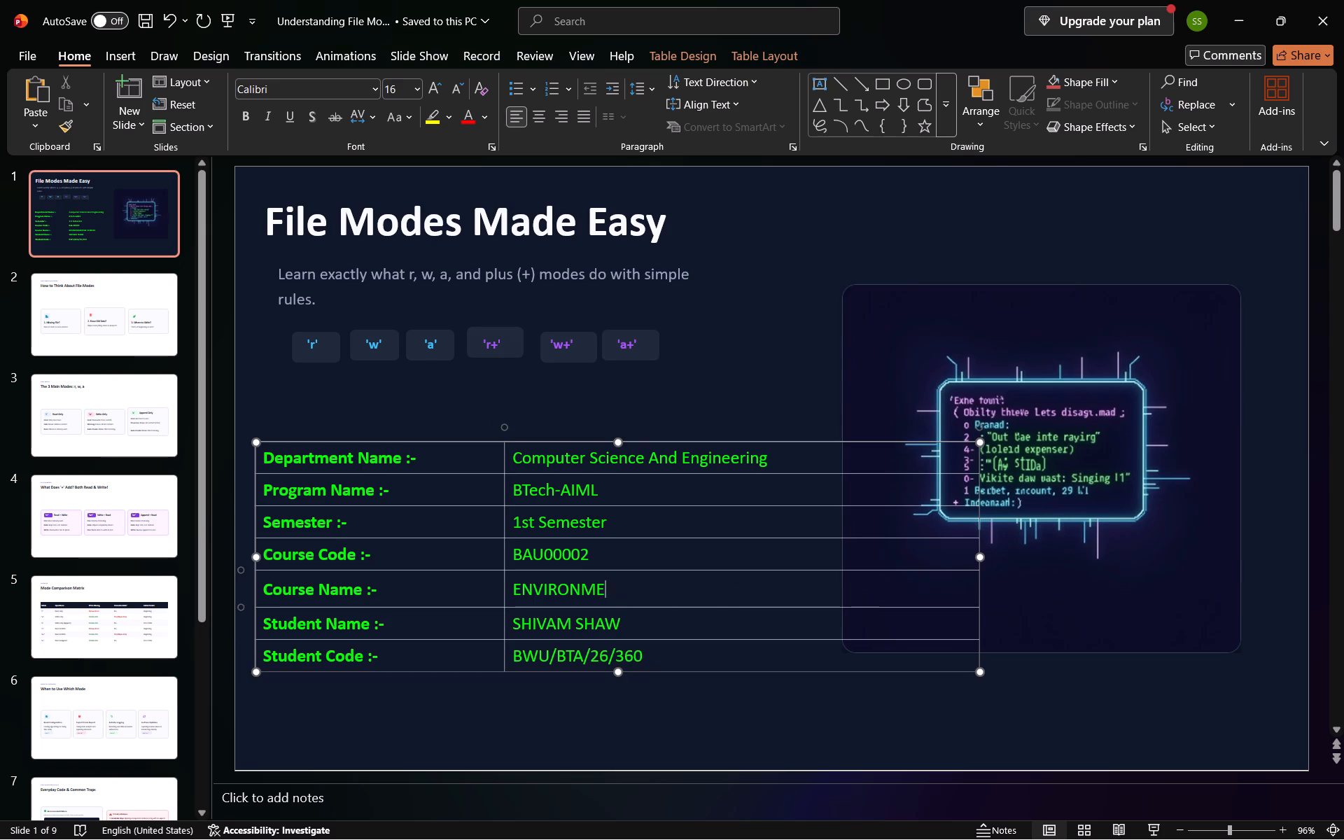
pyautogui.press('BackSpace')
pyautogui.press('BackSpace')
pyautogui.press('BackSpace')
pyautogui.press('BackSpace')
pyautogui.press('BackSpace')
pyautogui.press('BackSpace')
pyautogui.press('BackSpace')
pyautogui.press('BackSpace')
pyautogui.press('BackSpace')
pyautogui.press('BackSpace')
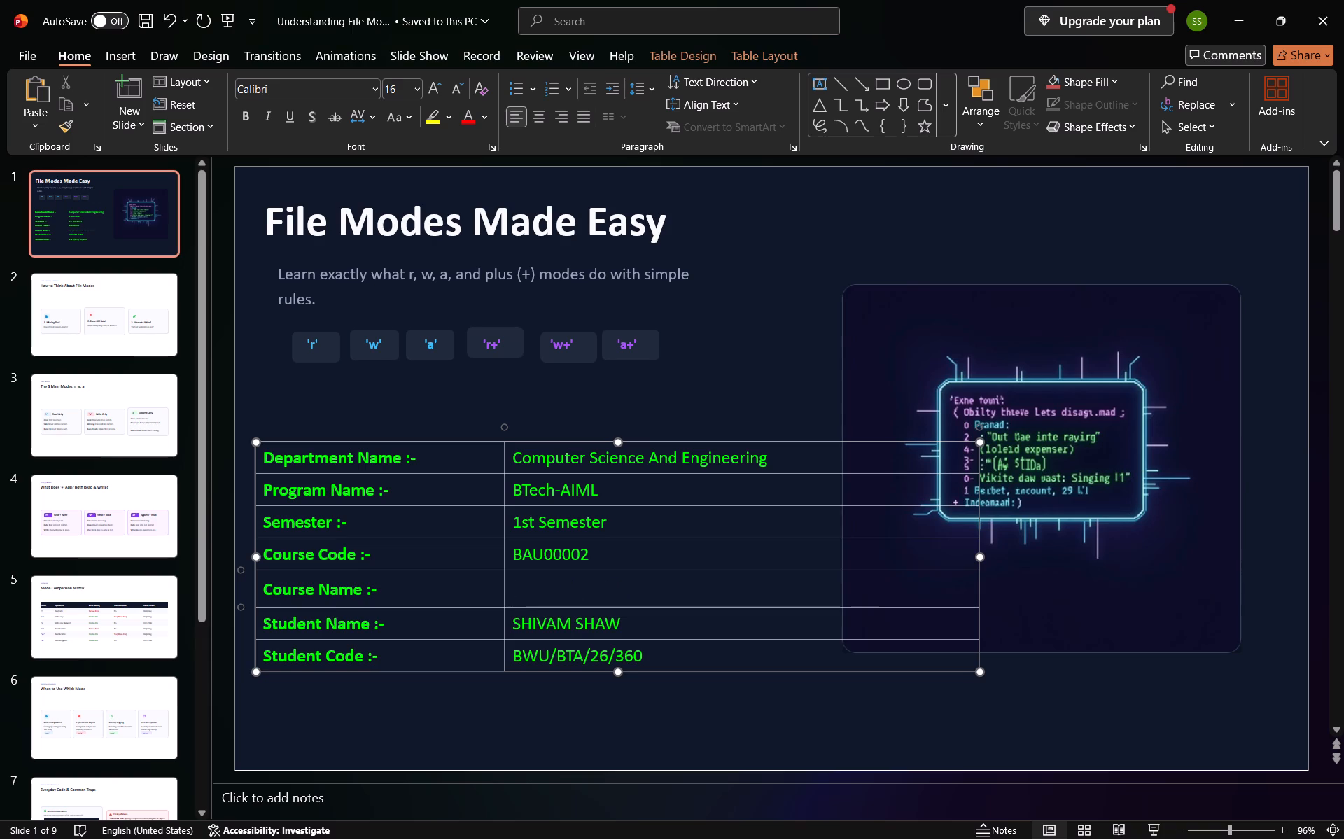
# Set the font colour of the entire details table to white.
pyautogui.click(477, 112)
pyautogui.click(491, 122)
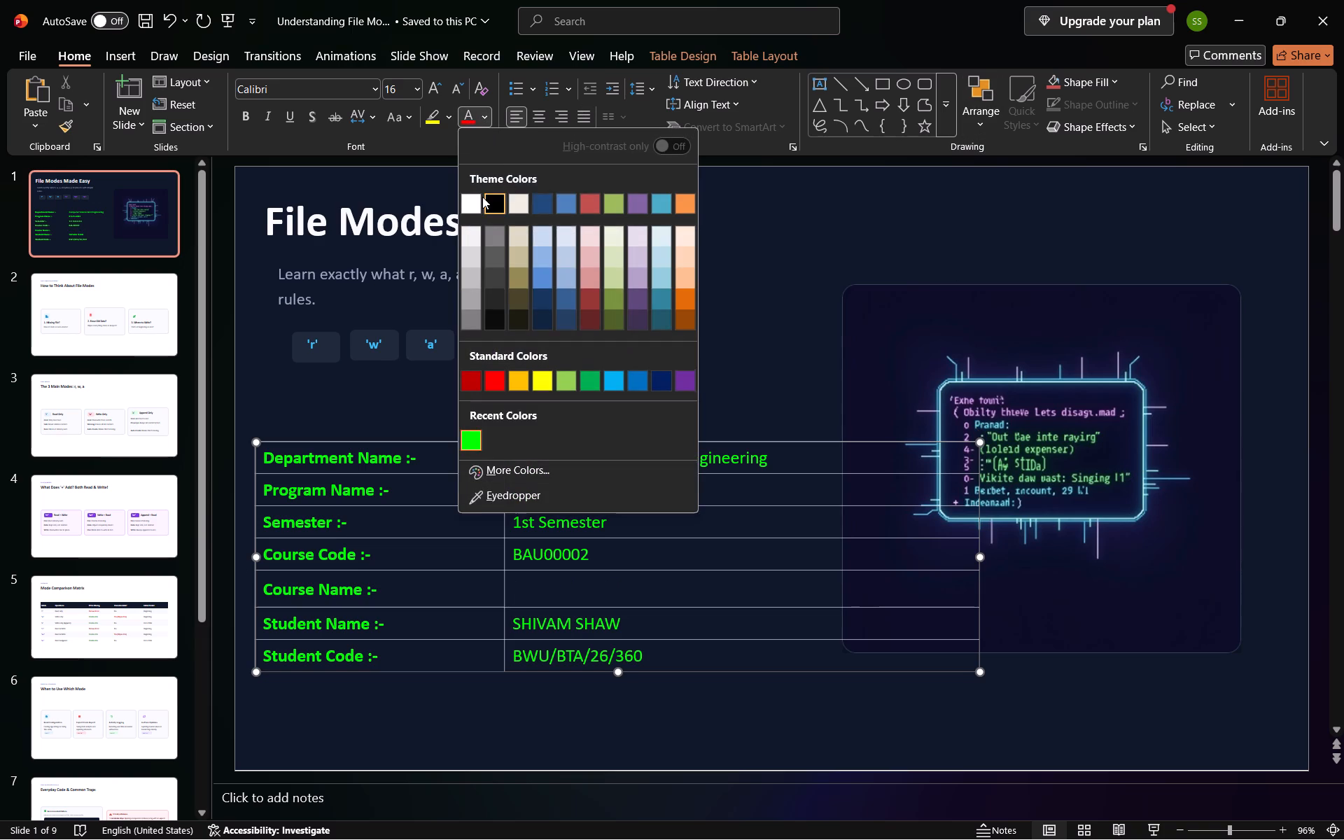
pyautogui.click(479, 199)
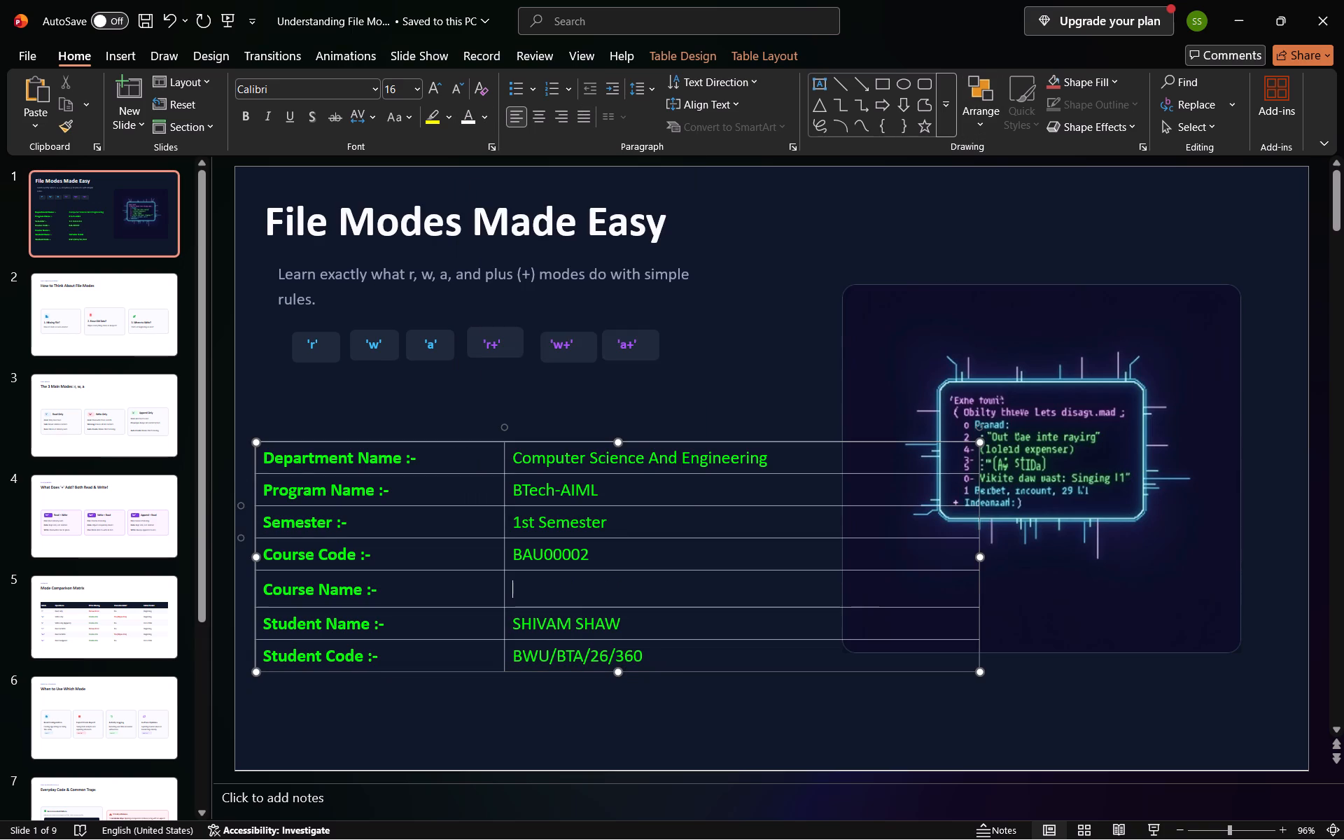
pyautogui.hotkey('ctrl', 'a')
pyautogui.click(486, 113)
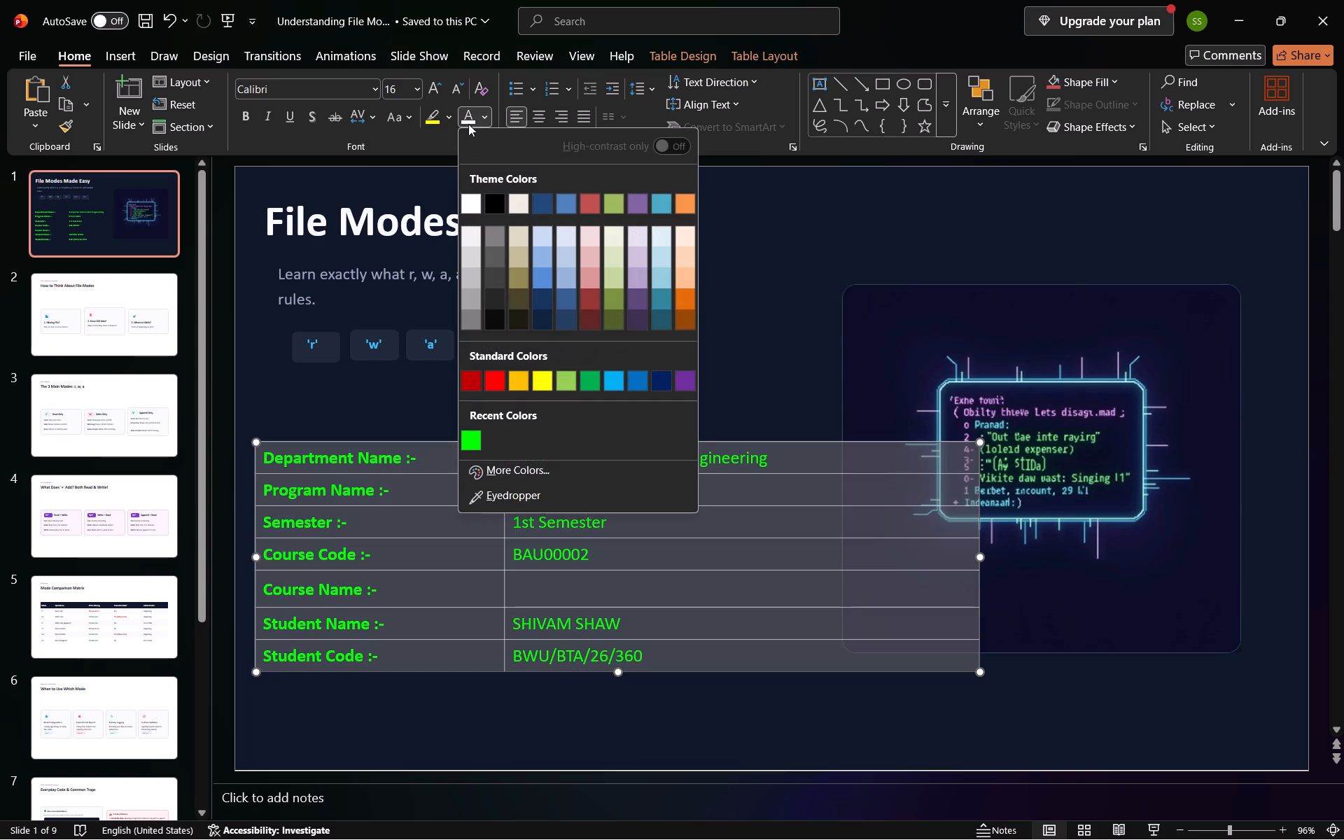
pyautogui.click(466, 197)
pyautogui.click(689, 279)
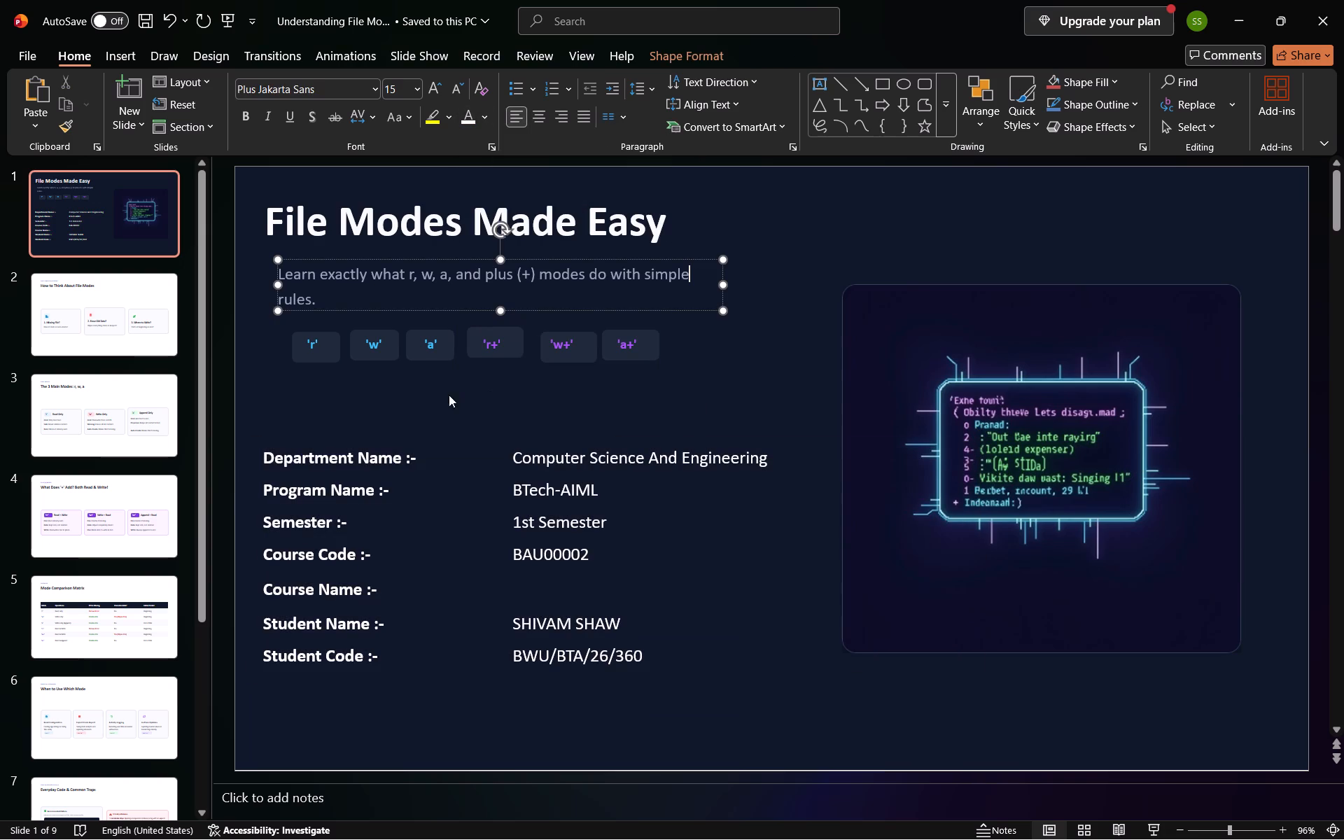
# Go through the slides after the title slide and cut the 'Quick Decision Rule of Thumb' slide.
pyautogui.click(109, 296)
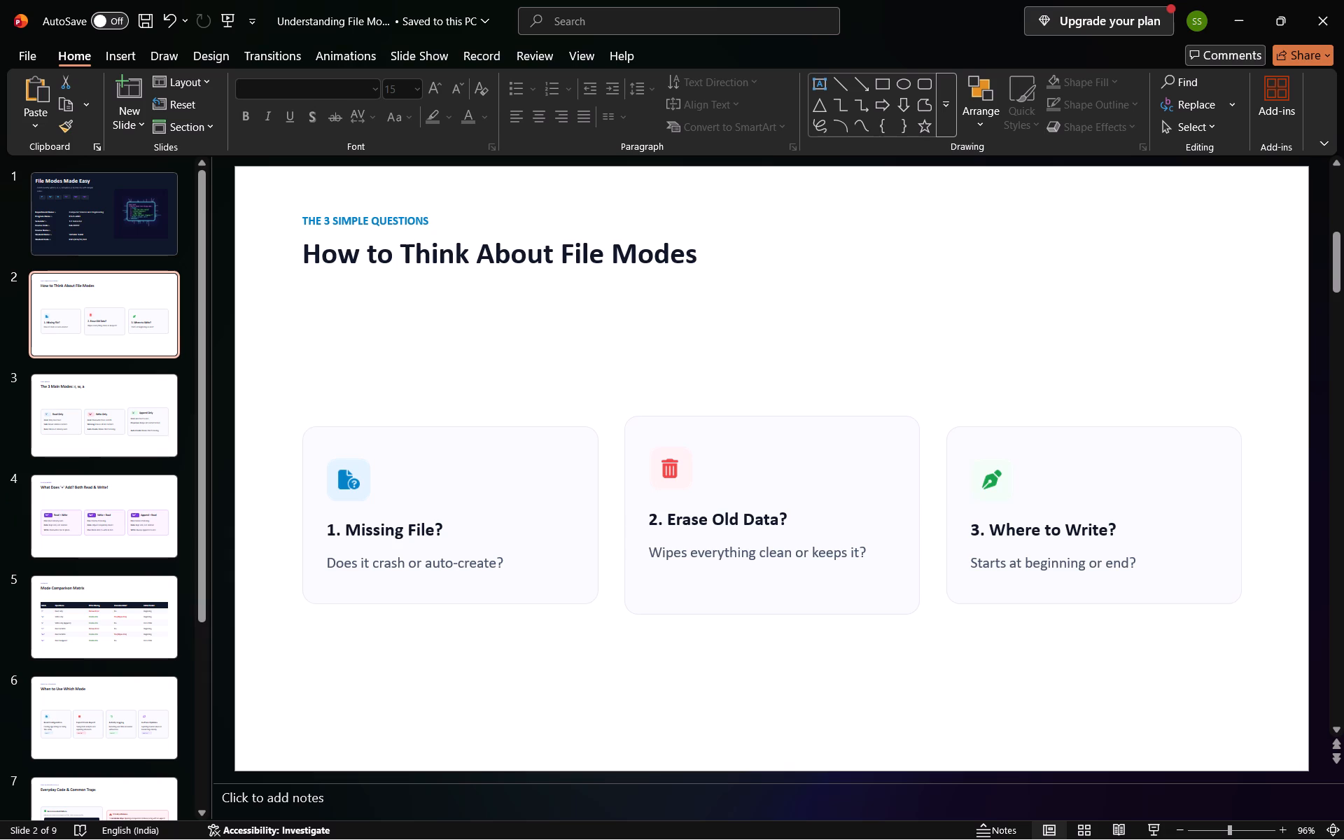
pyautogui.click(50, 421)
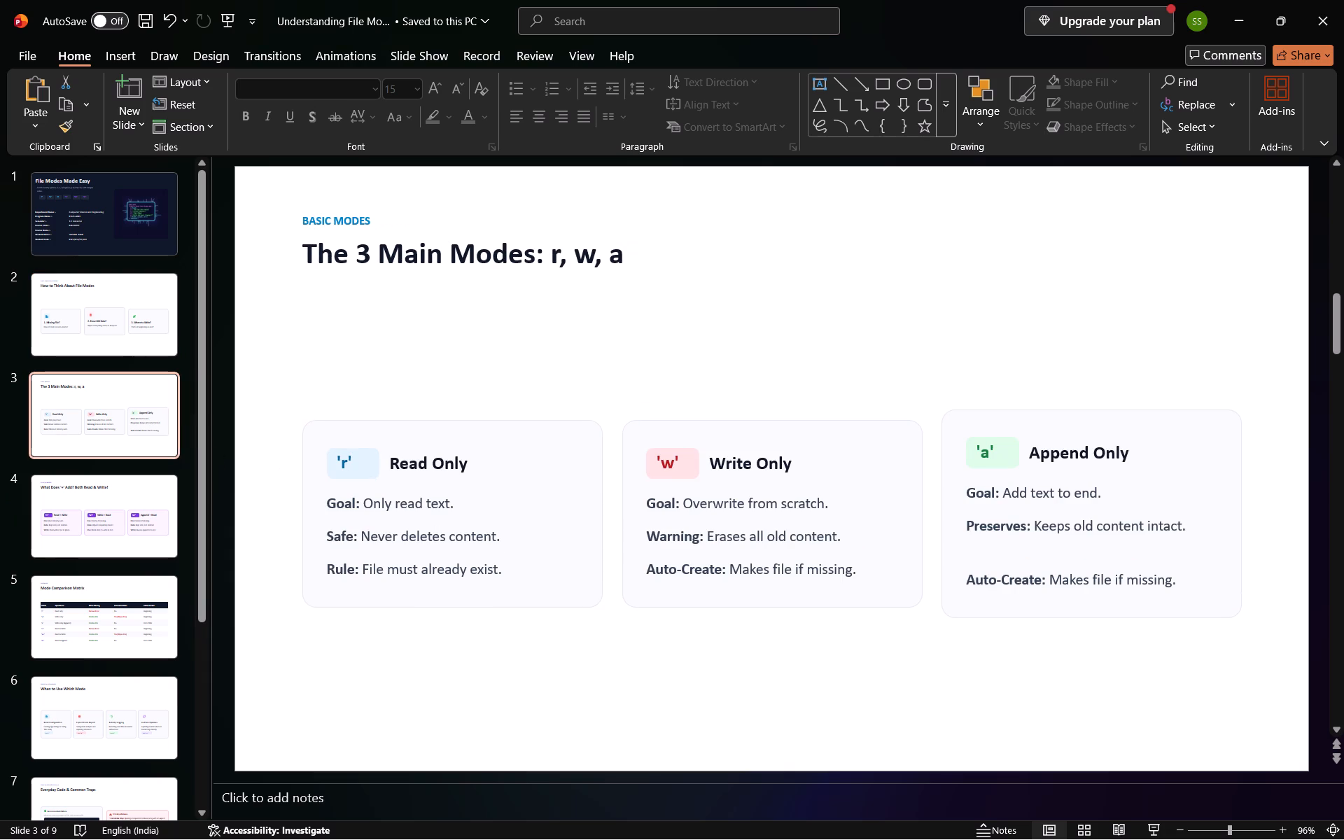
pyautogui.click(47, 503)
pyautogui.click(109, 593)
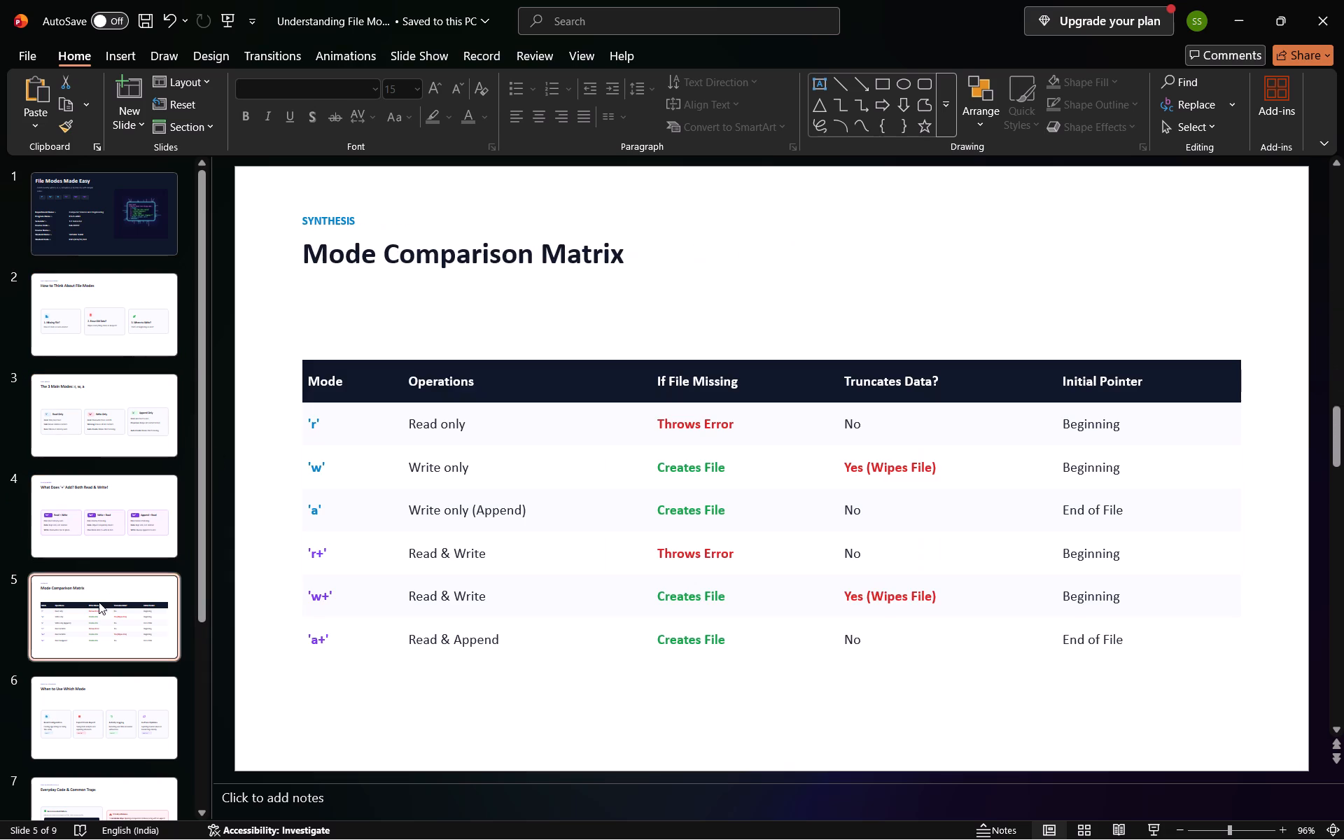
pyautogui.click(109, 731)
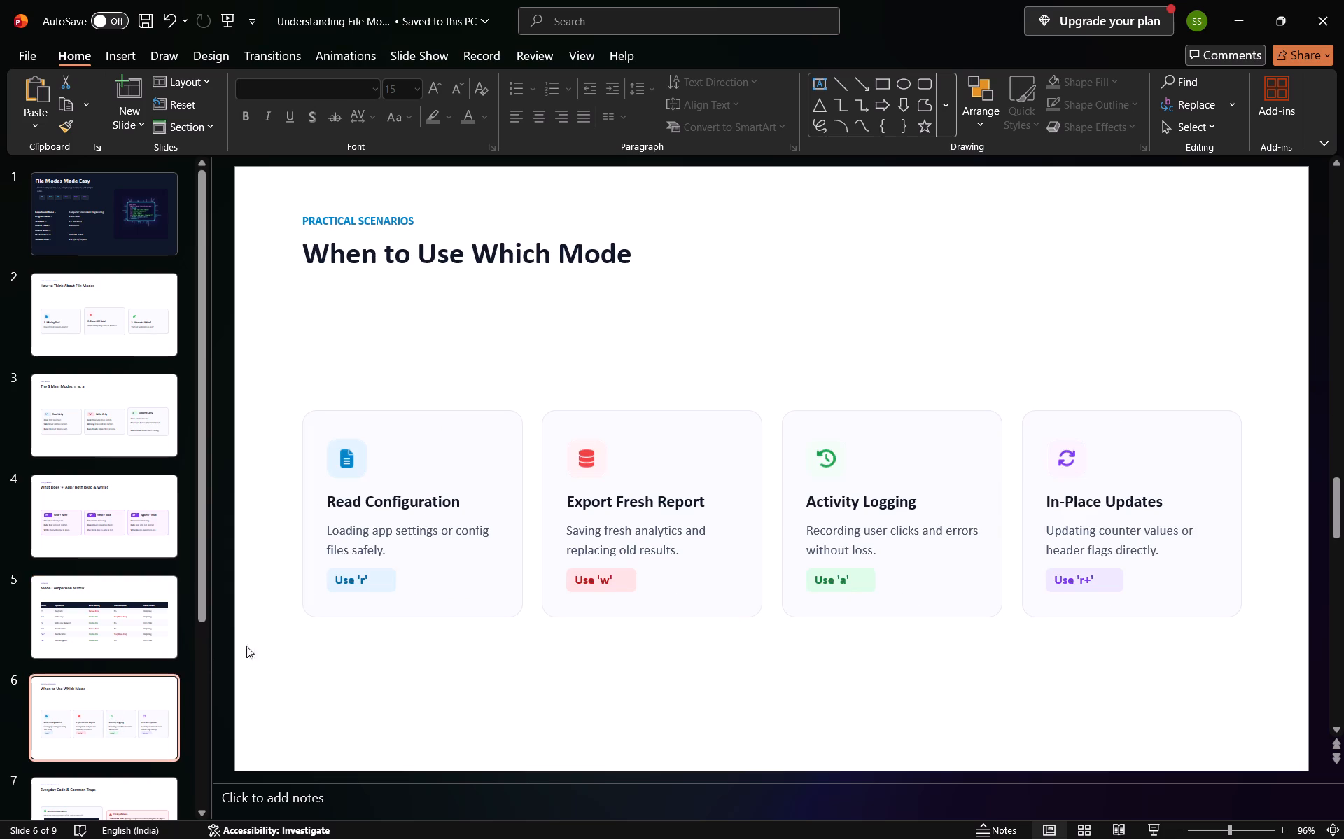
pyautogui.scroll(-1, 114, 733)
pyautogui.click(68, 743)
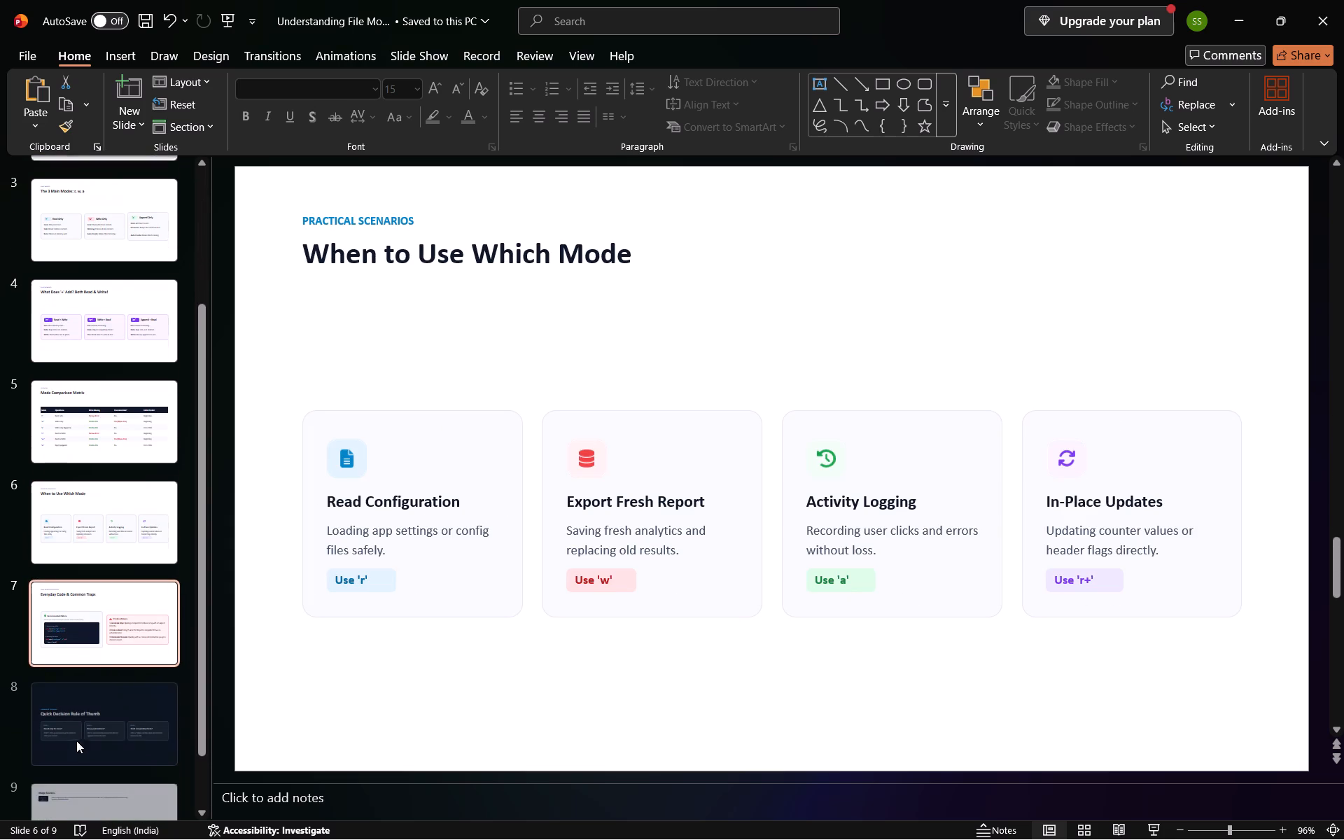
pyautogui.rightClick(137, 743)
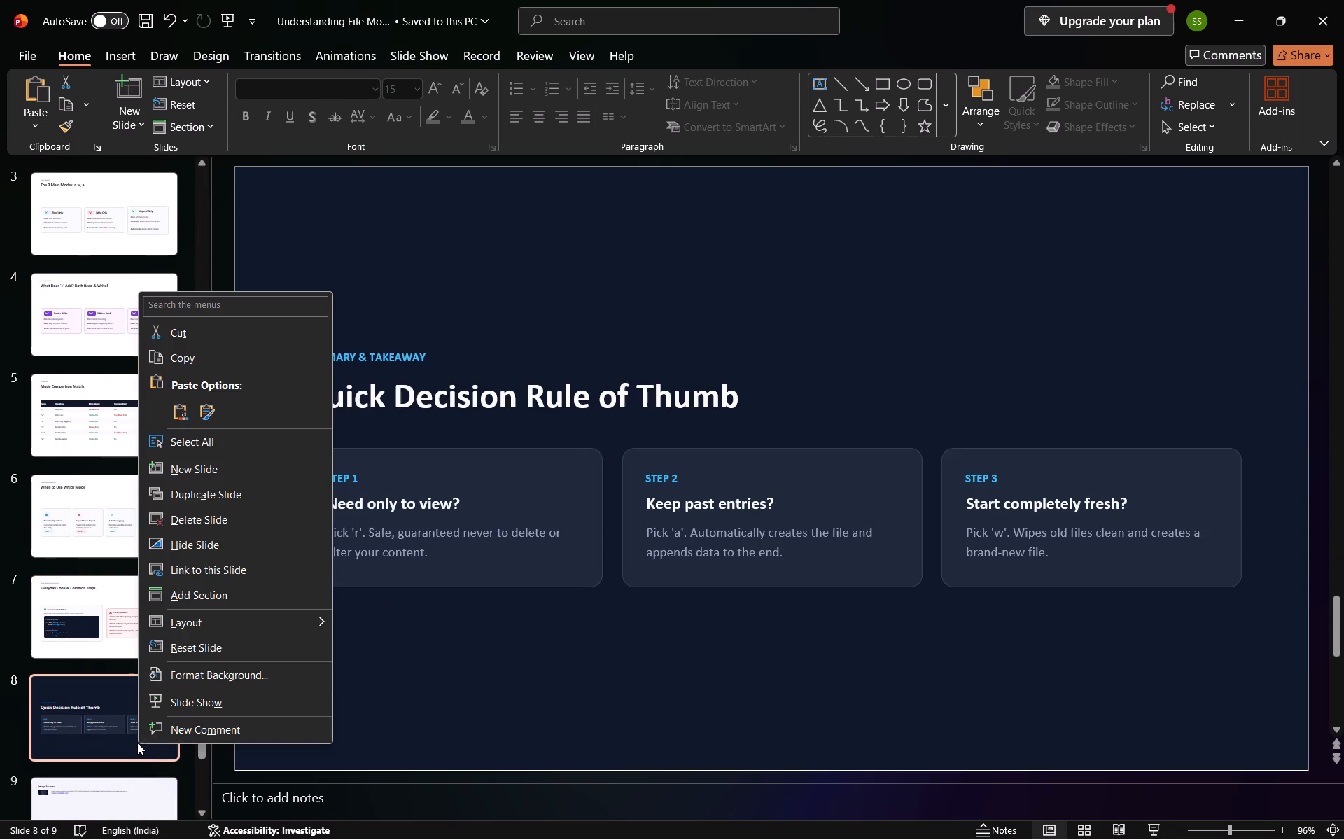
pyautogui.scroll(-3, 224, 659)
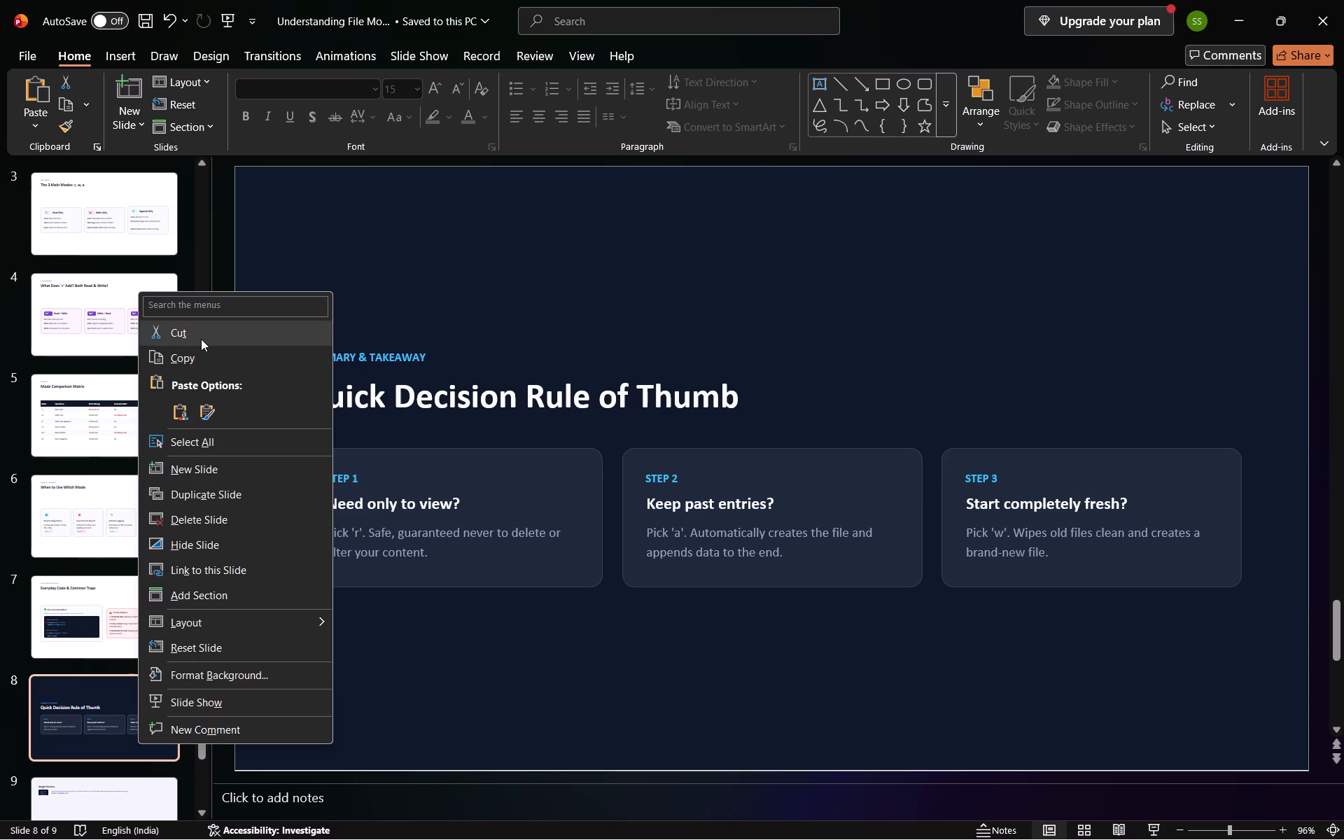
pyautogui.click(201, 339)
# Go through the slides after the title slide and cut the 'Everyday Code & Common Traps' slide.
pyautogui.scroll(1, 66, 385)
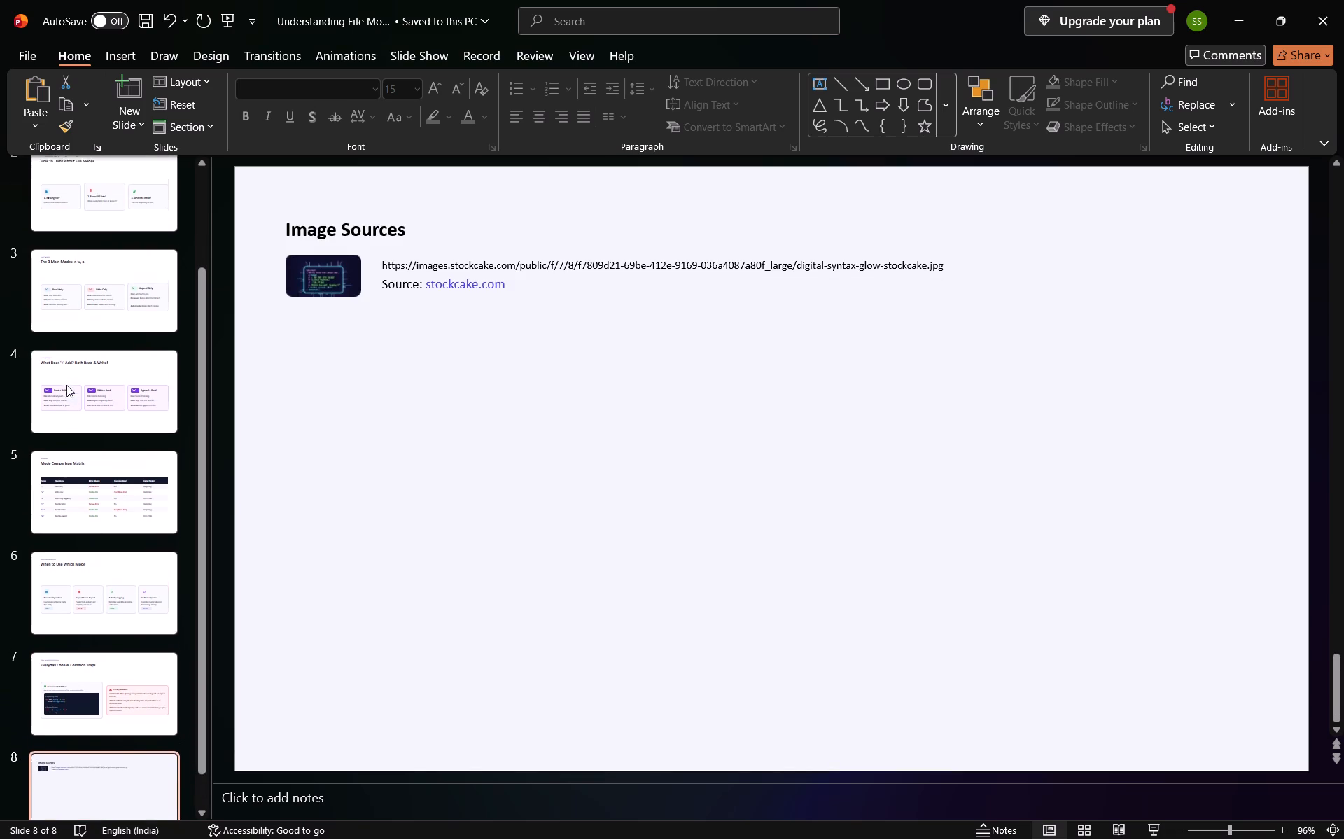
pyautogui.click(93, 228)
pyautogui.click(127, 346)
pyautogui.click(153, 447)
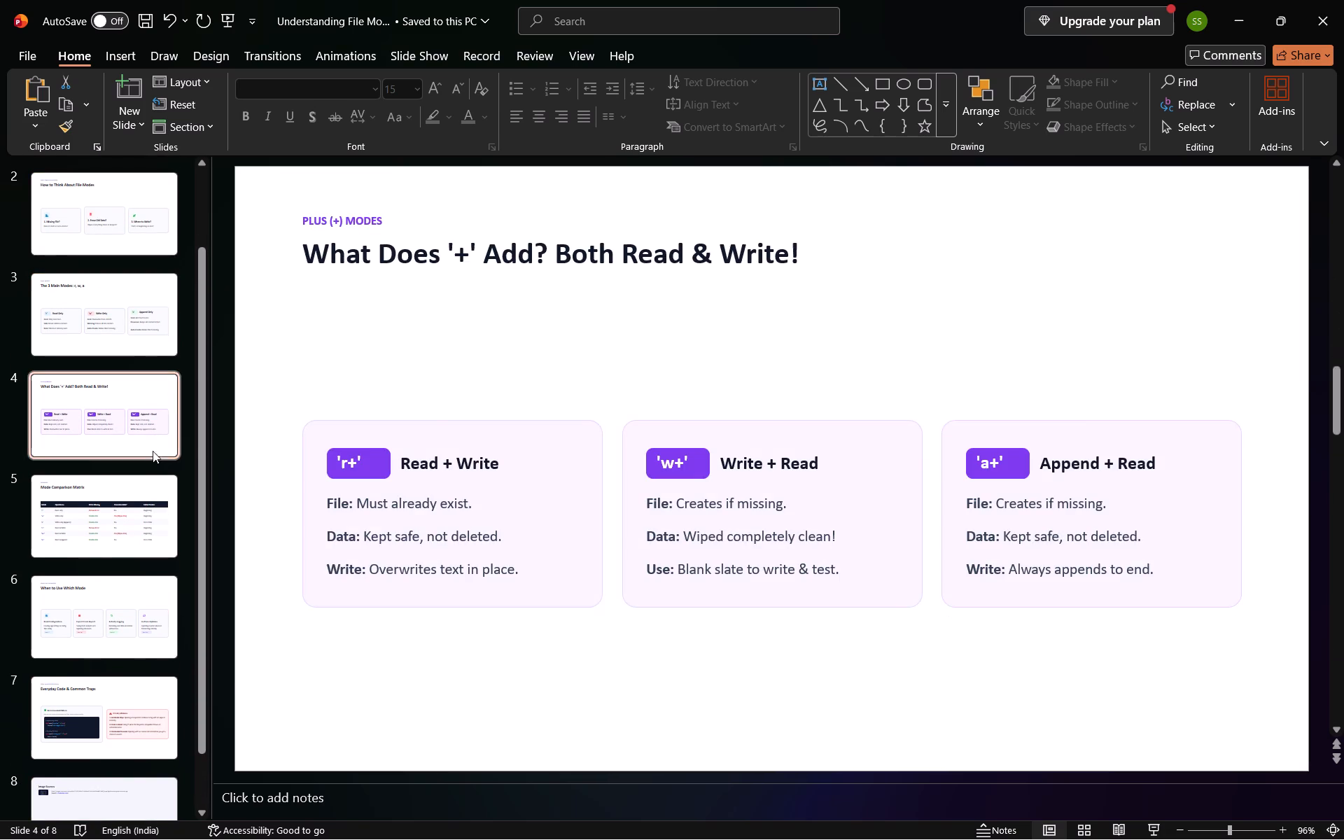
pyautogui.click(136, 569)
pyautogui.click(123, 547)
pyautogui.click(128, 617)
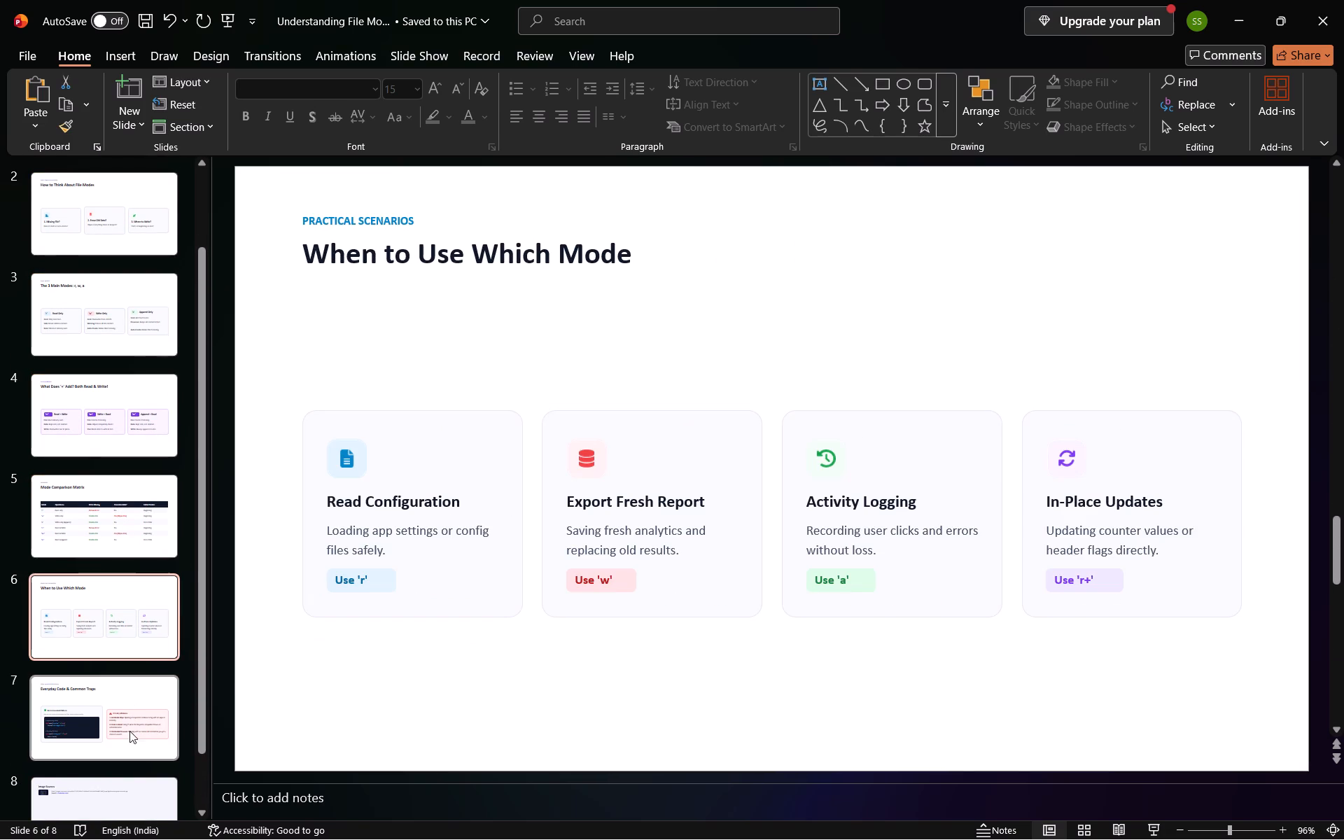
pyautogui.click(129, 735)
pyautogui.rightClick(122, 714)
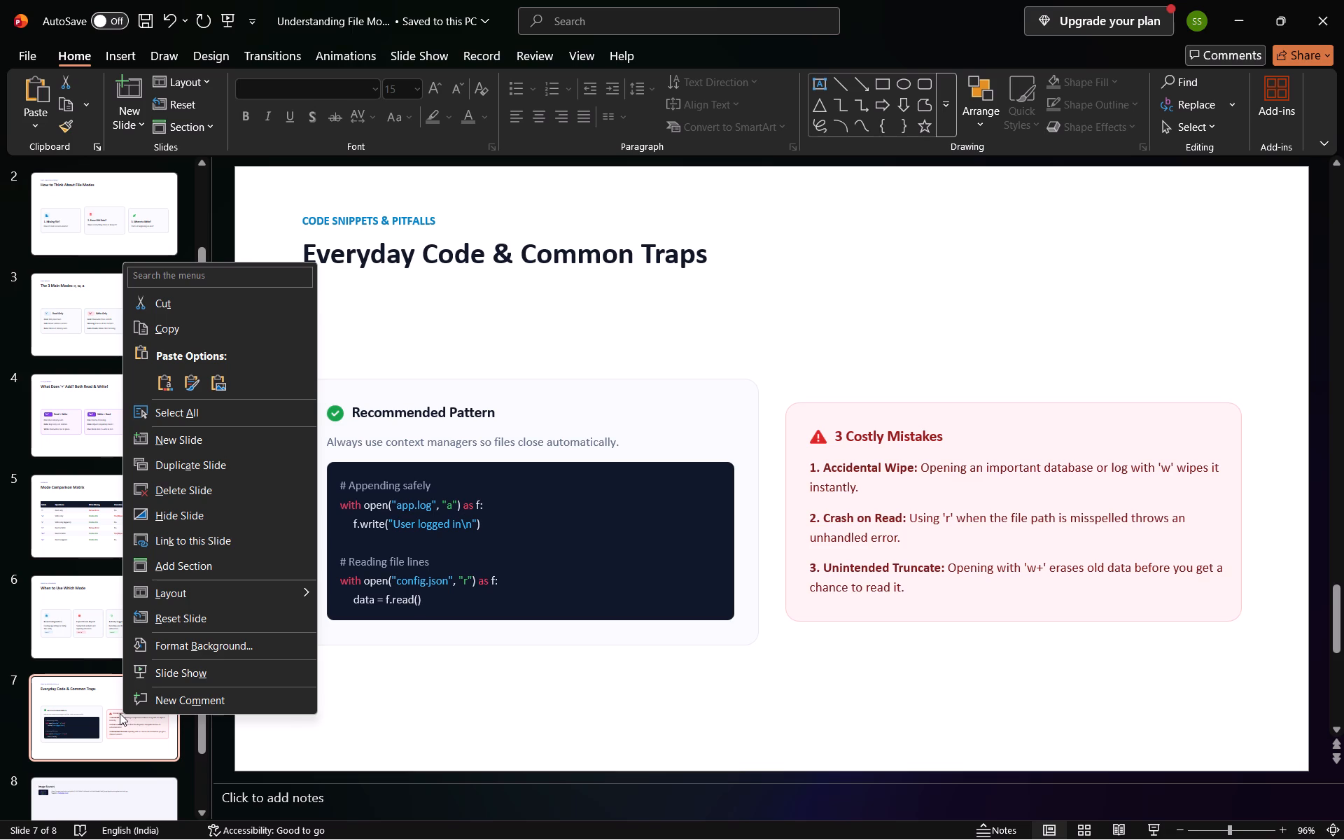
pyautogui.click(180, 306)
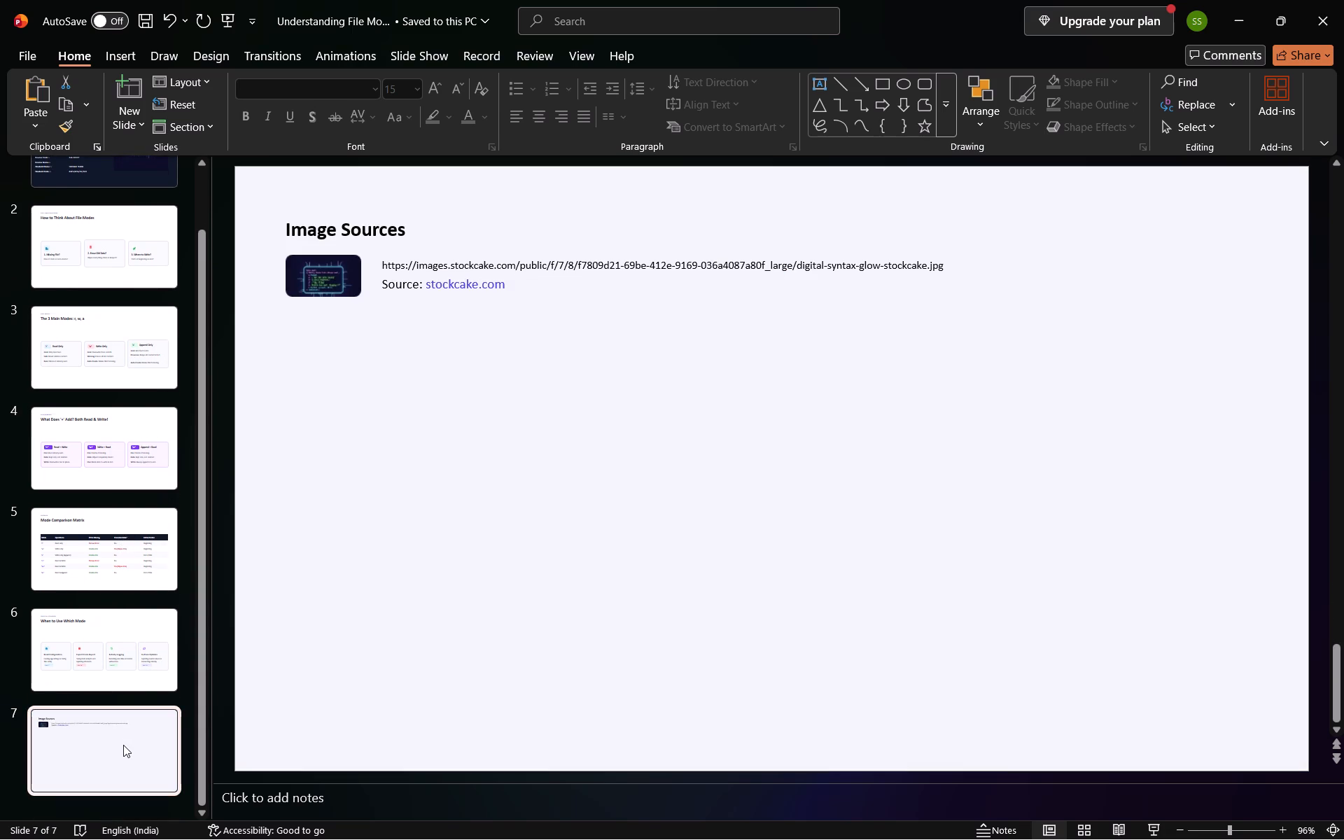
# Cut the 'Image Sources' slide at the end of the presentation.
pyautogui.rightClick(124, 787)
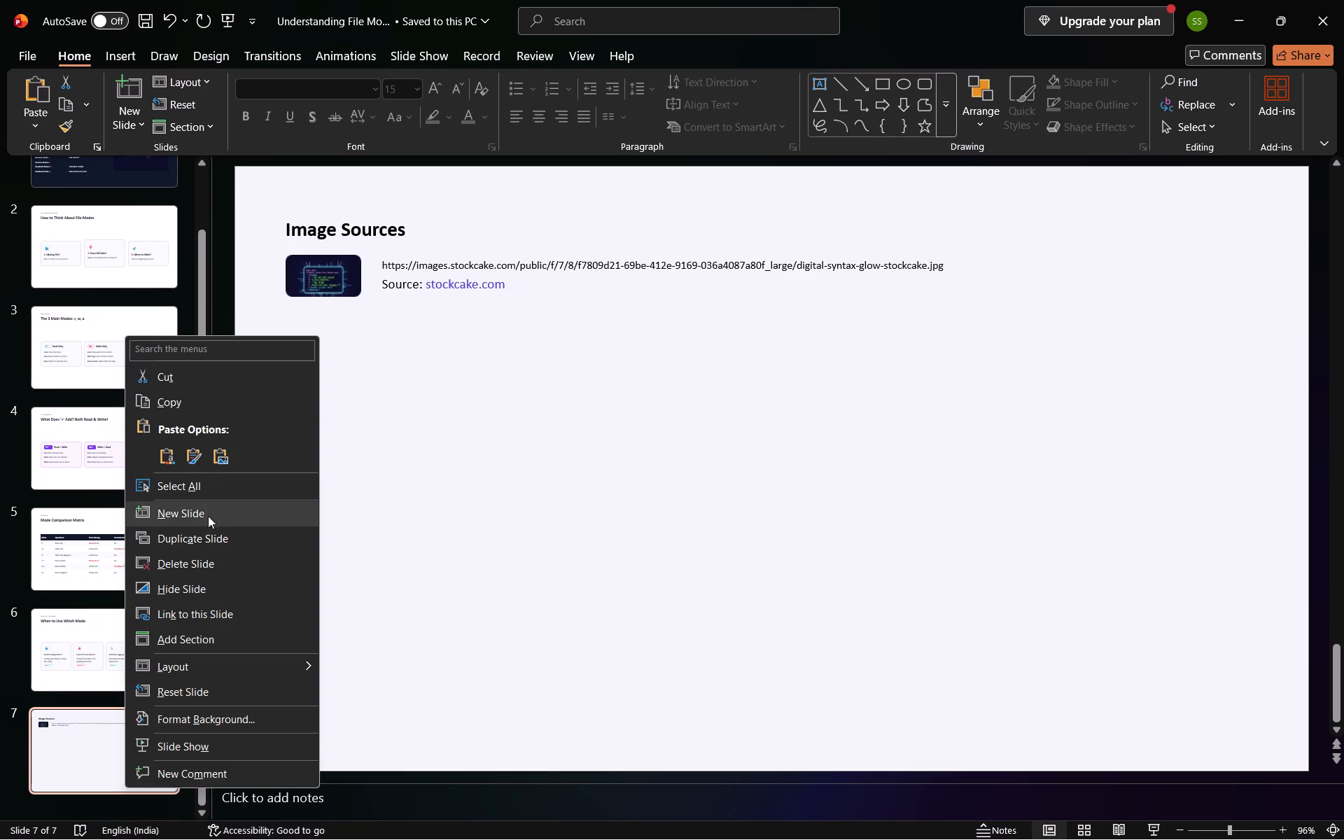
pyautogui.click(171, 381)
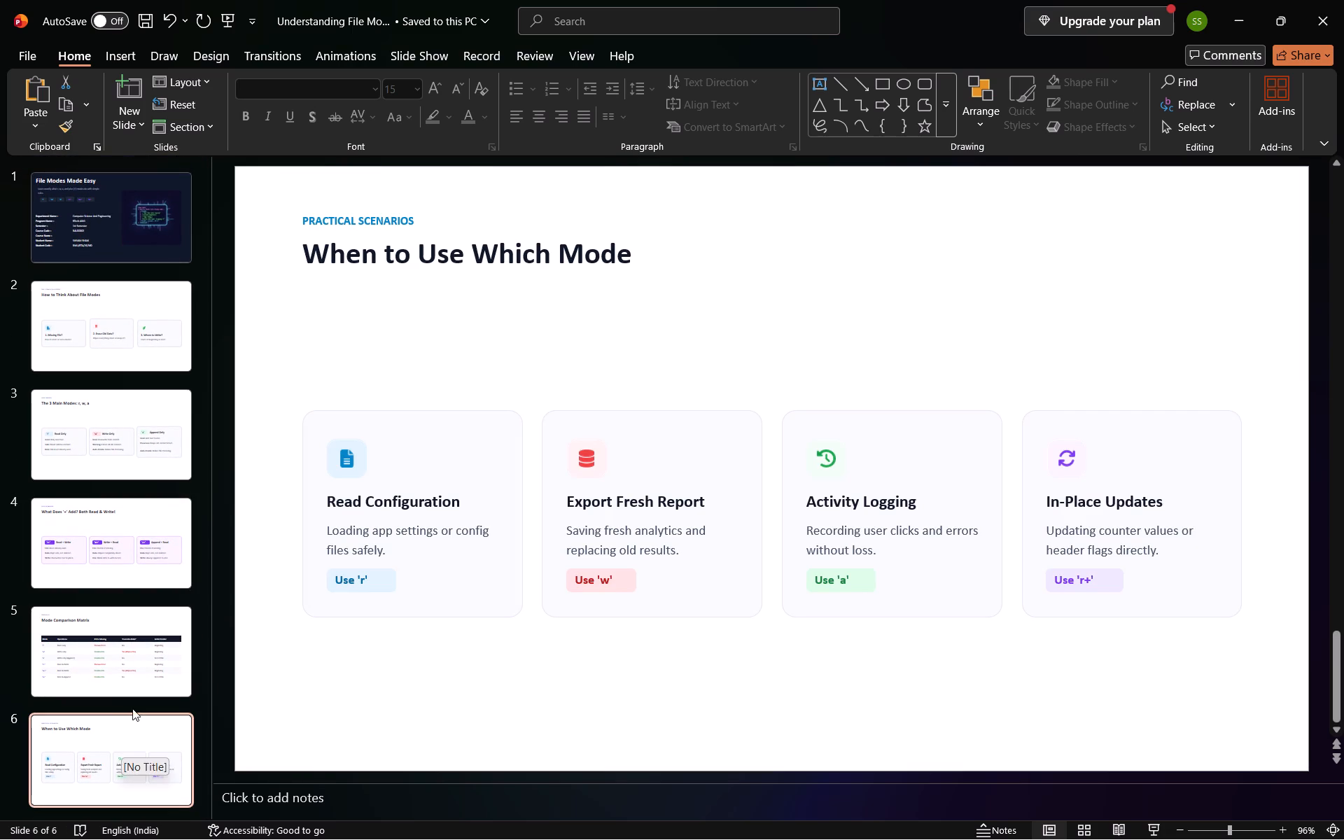
# Review the content slides from 'How to Think About File Modes' through 'When to Use Which Mode'.
pyautogui.click(123, 664)
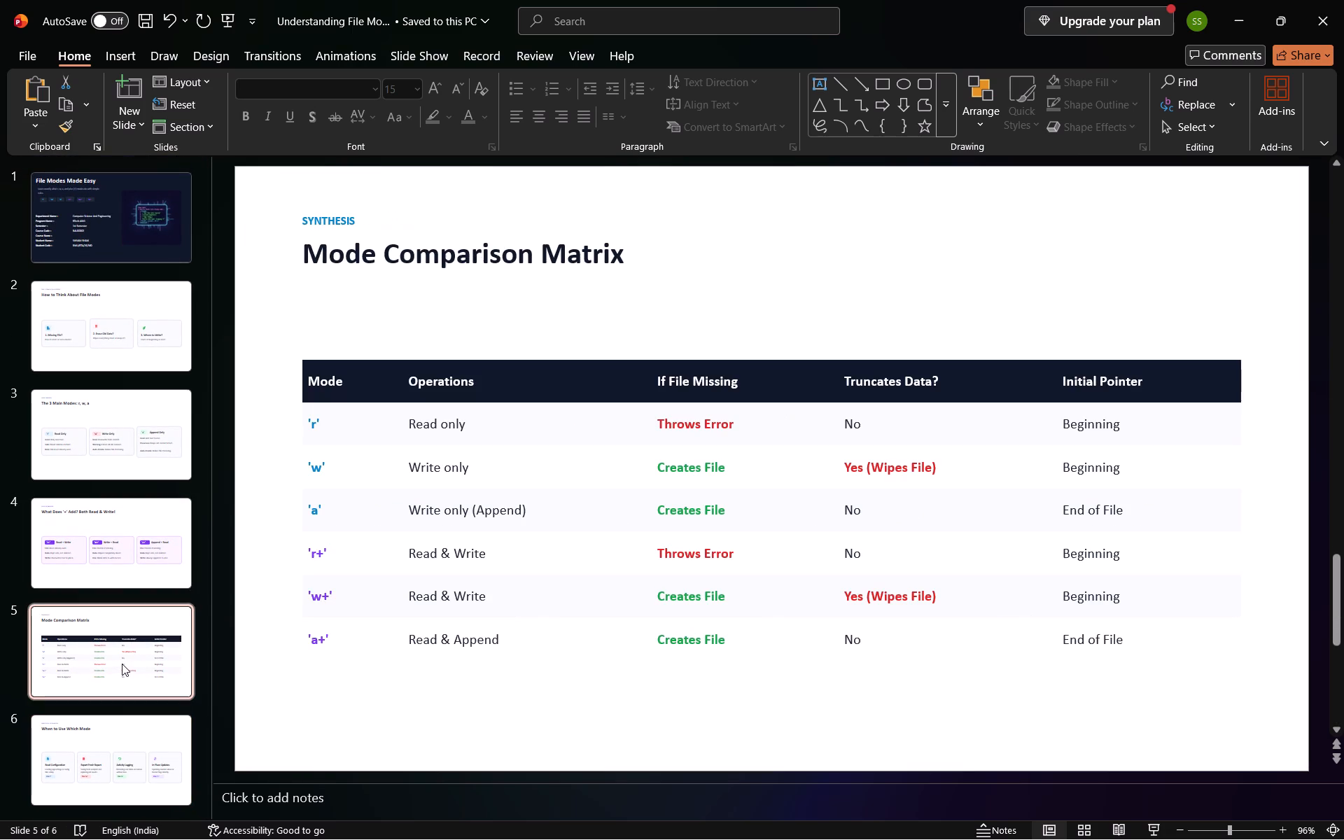
pyautogui.click(124, 745)
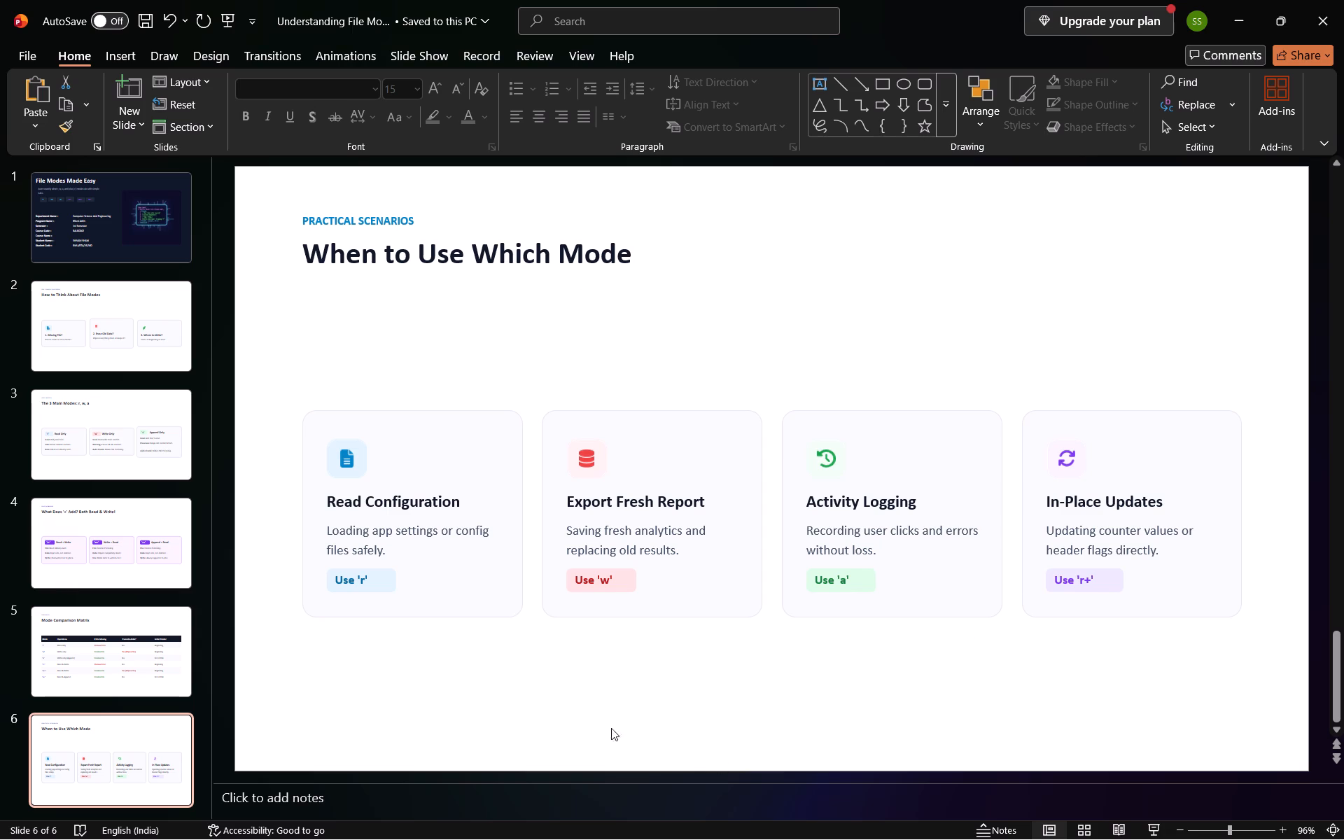
pyautogui.scroll(-11, 71, 337)
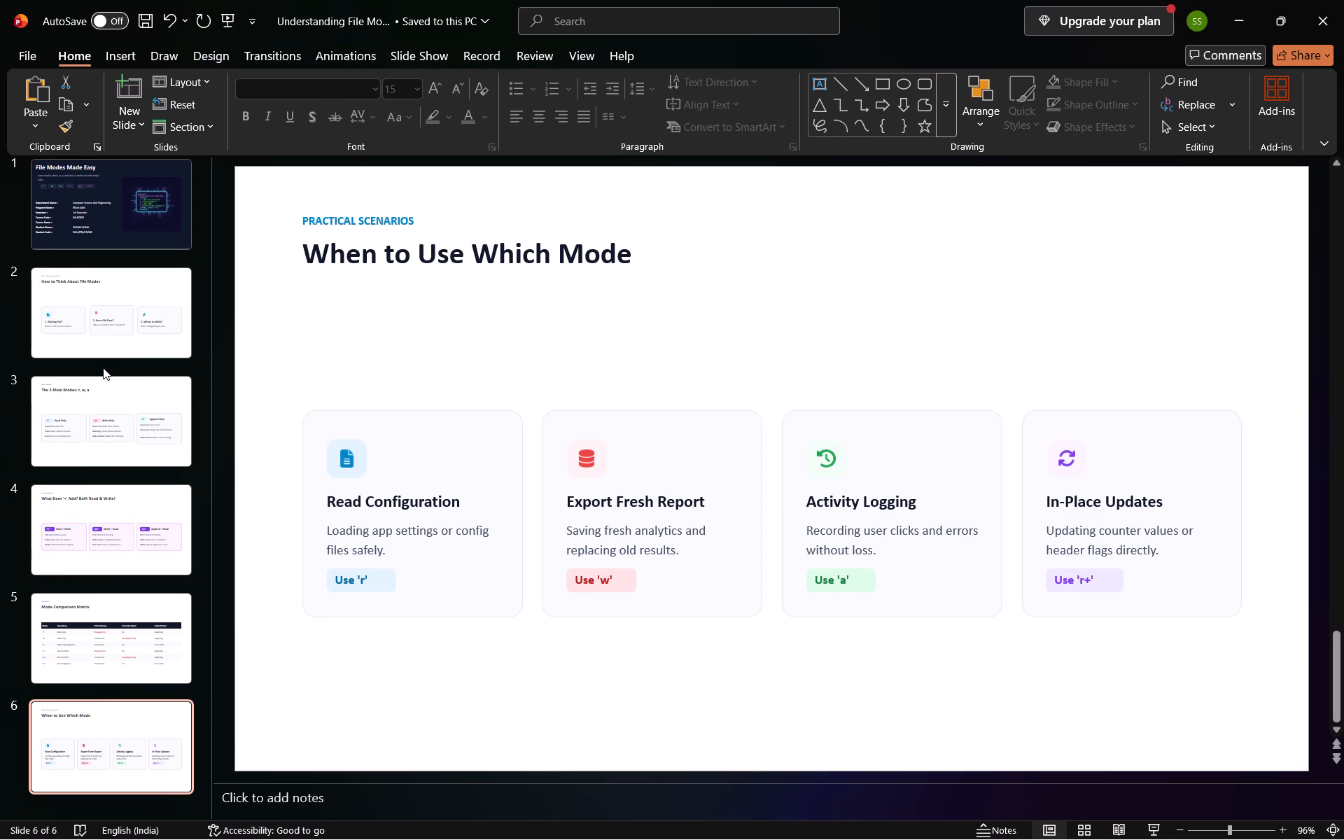
pyautogui.click(166, 332)
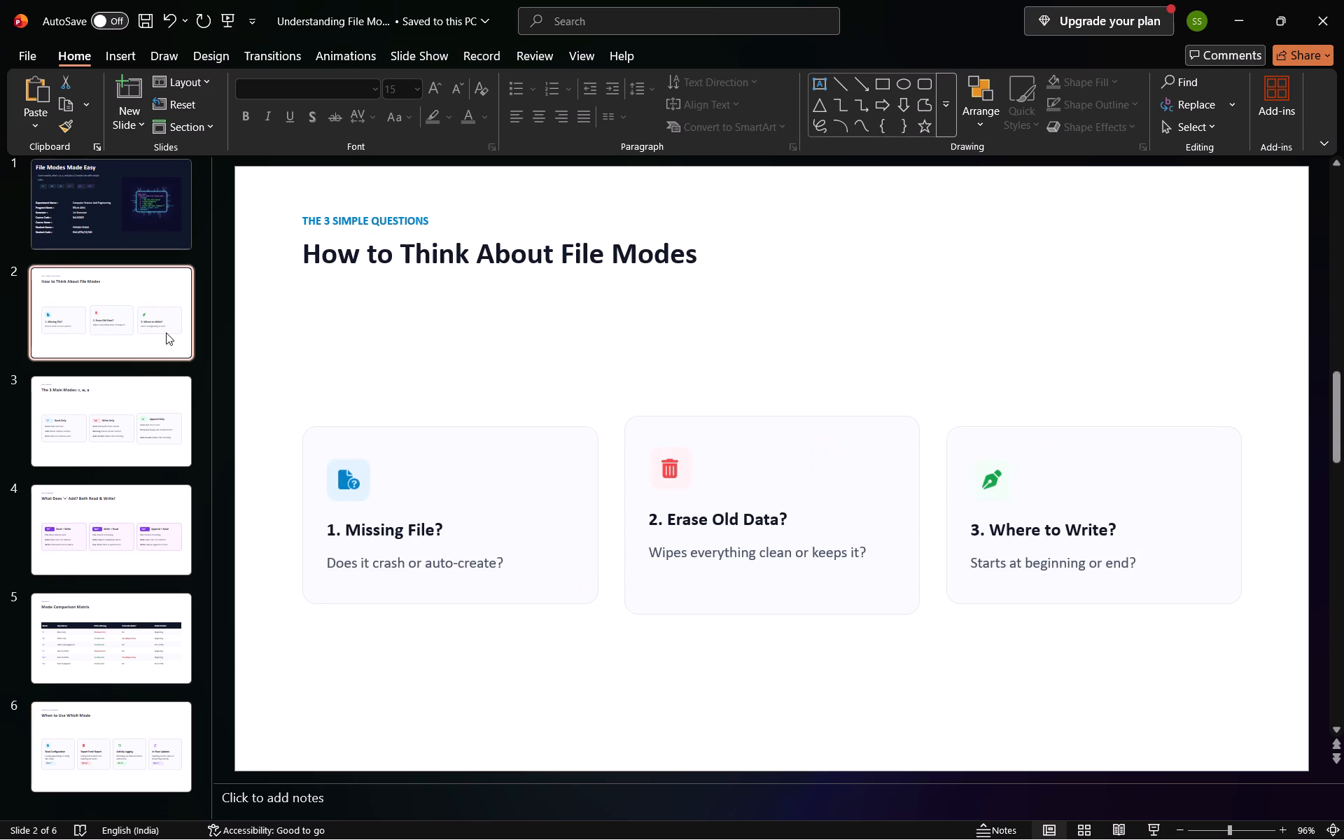
pyautogui.click(155, 435)
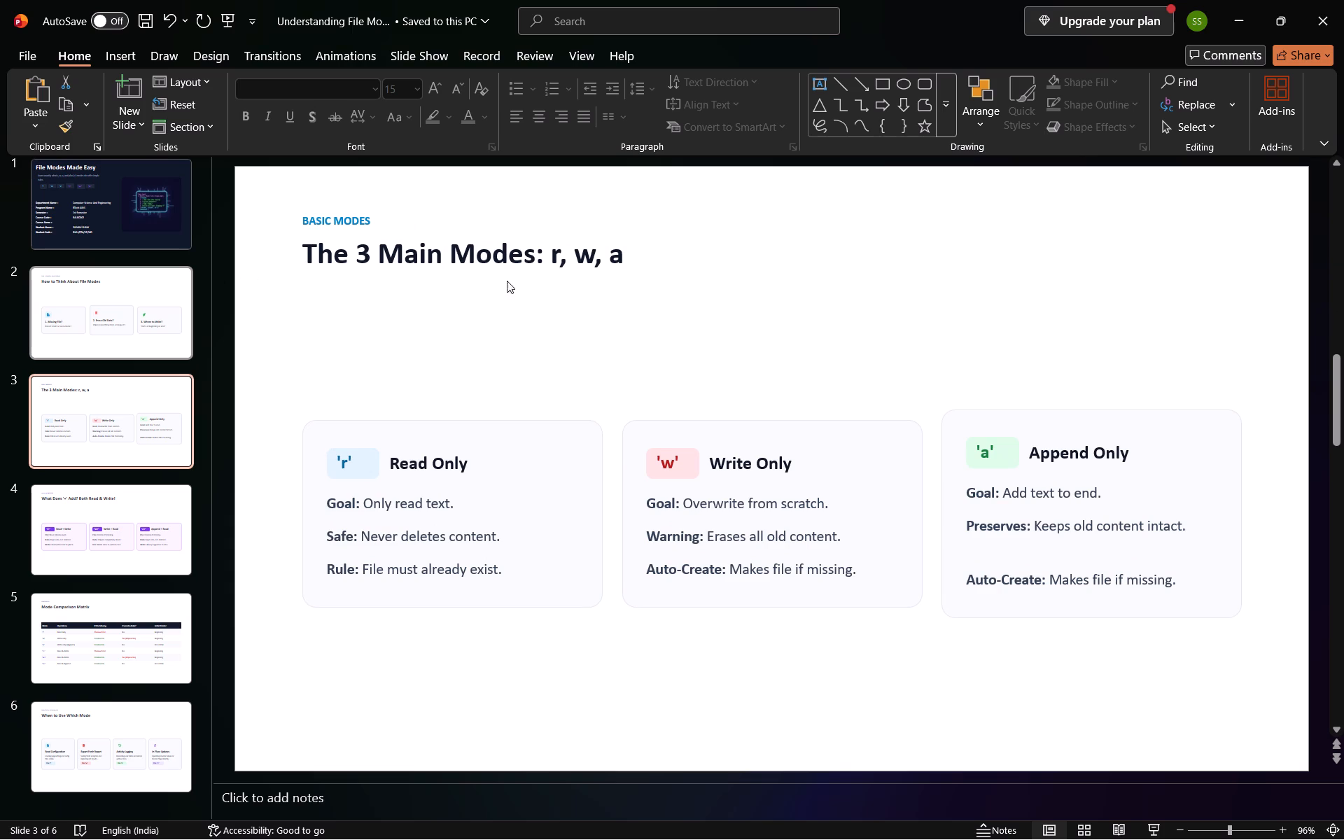
pyautogui.click(138, 573)
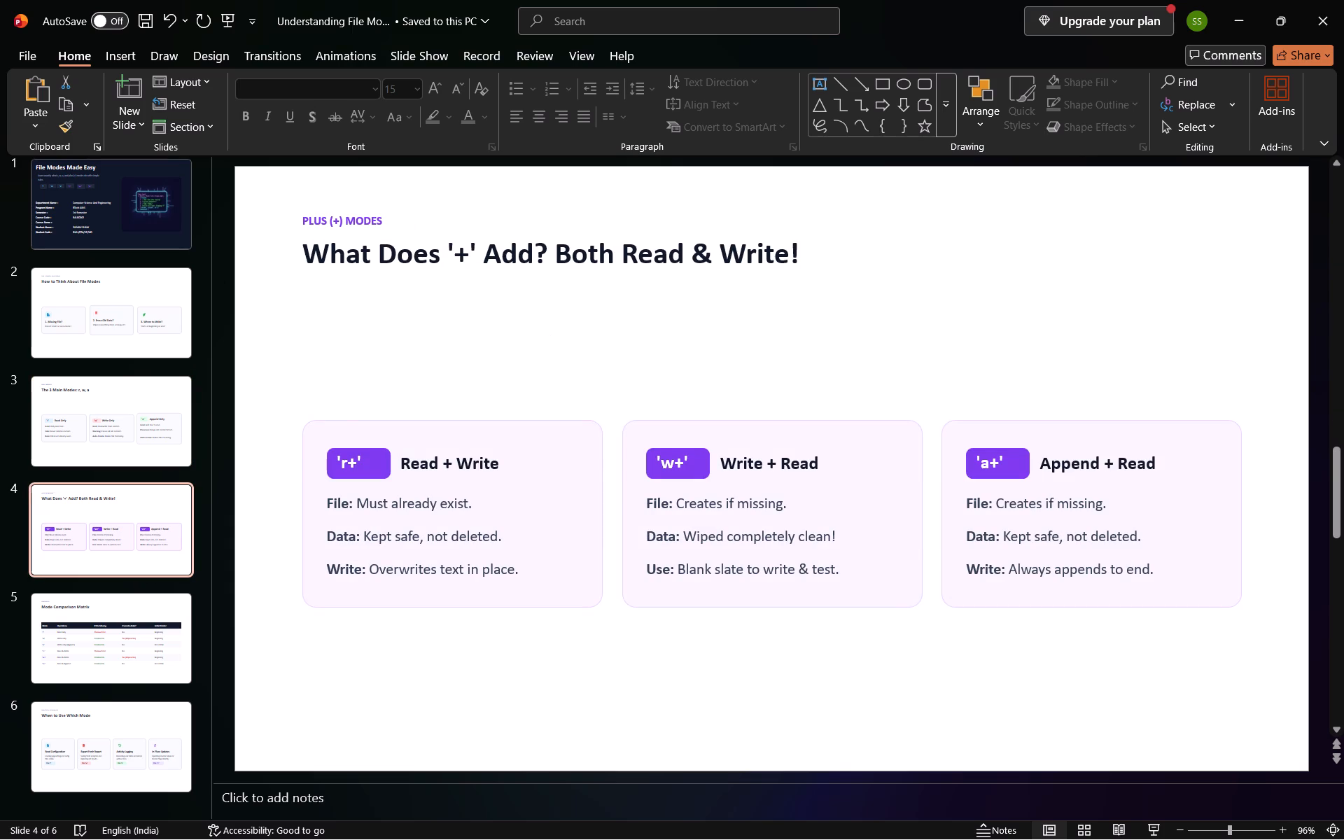
pyautogui.click(160, 629)
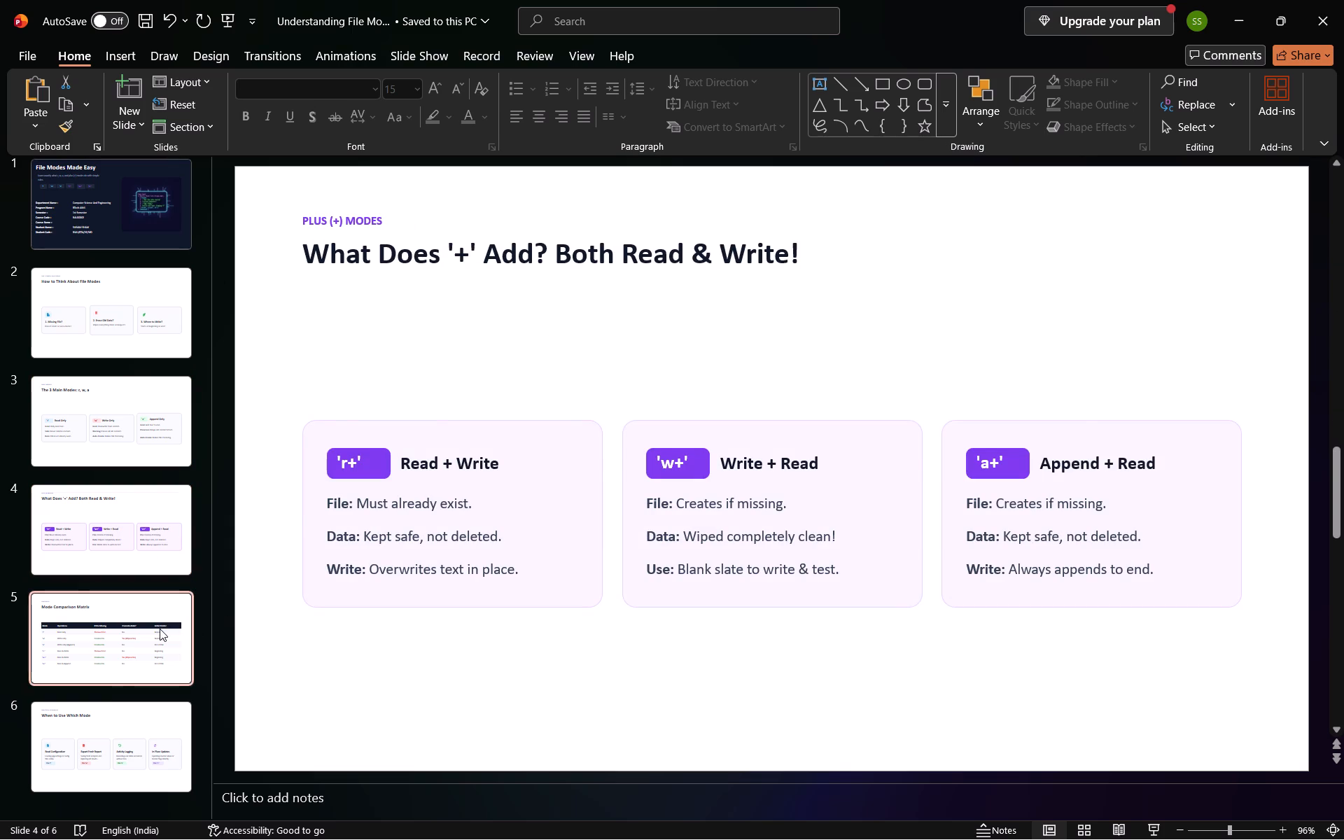
pyautogui.click(123, 764)
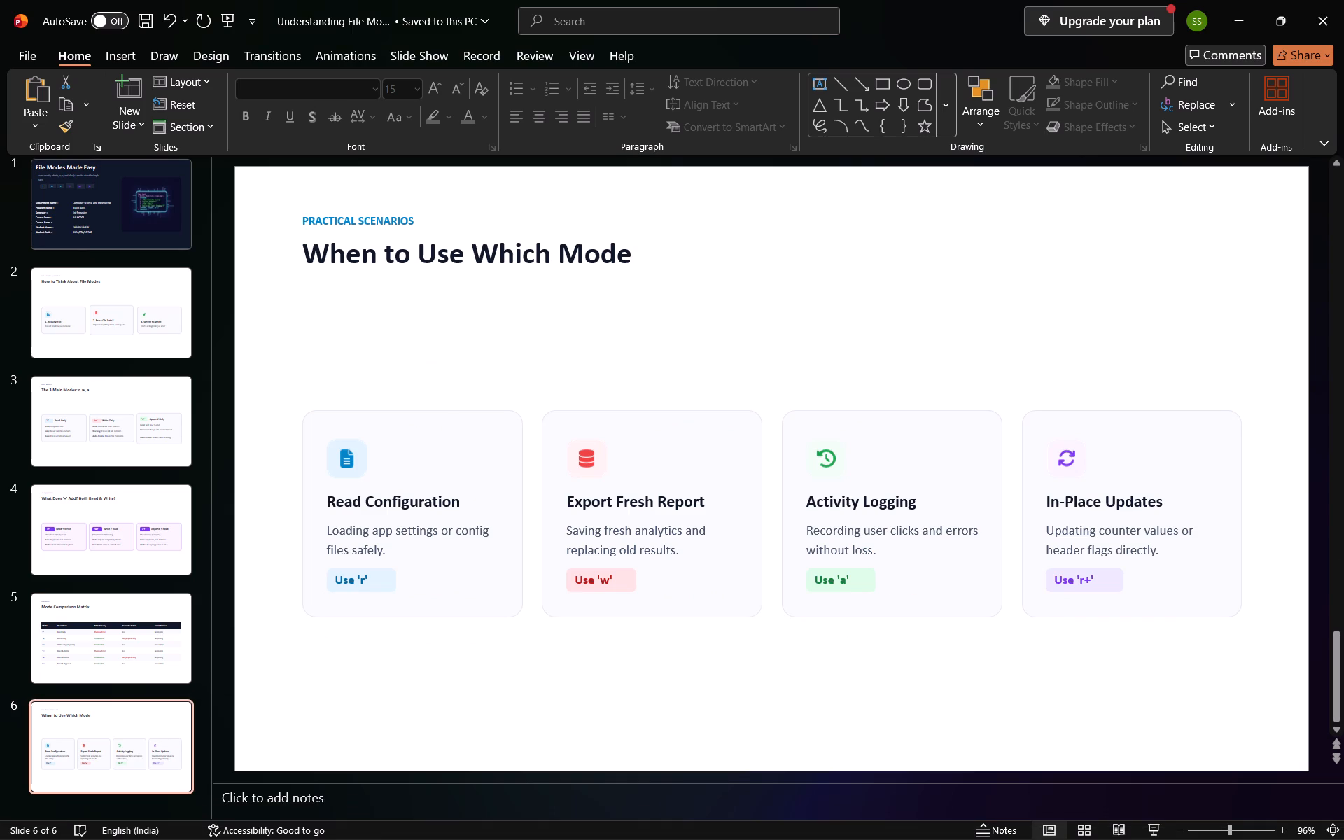
# Undo the cuts of the 'Image Sources', 'Everyday Code & Common Traps' and 'Quick Decision Rule of Thumb' slides.
pyautogui.hotkey('ctrl', 'z')
pyautogui.hotkey('ctrl', 'z')
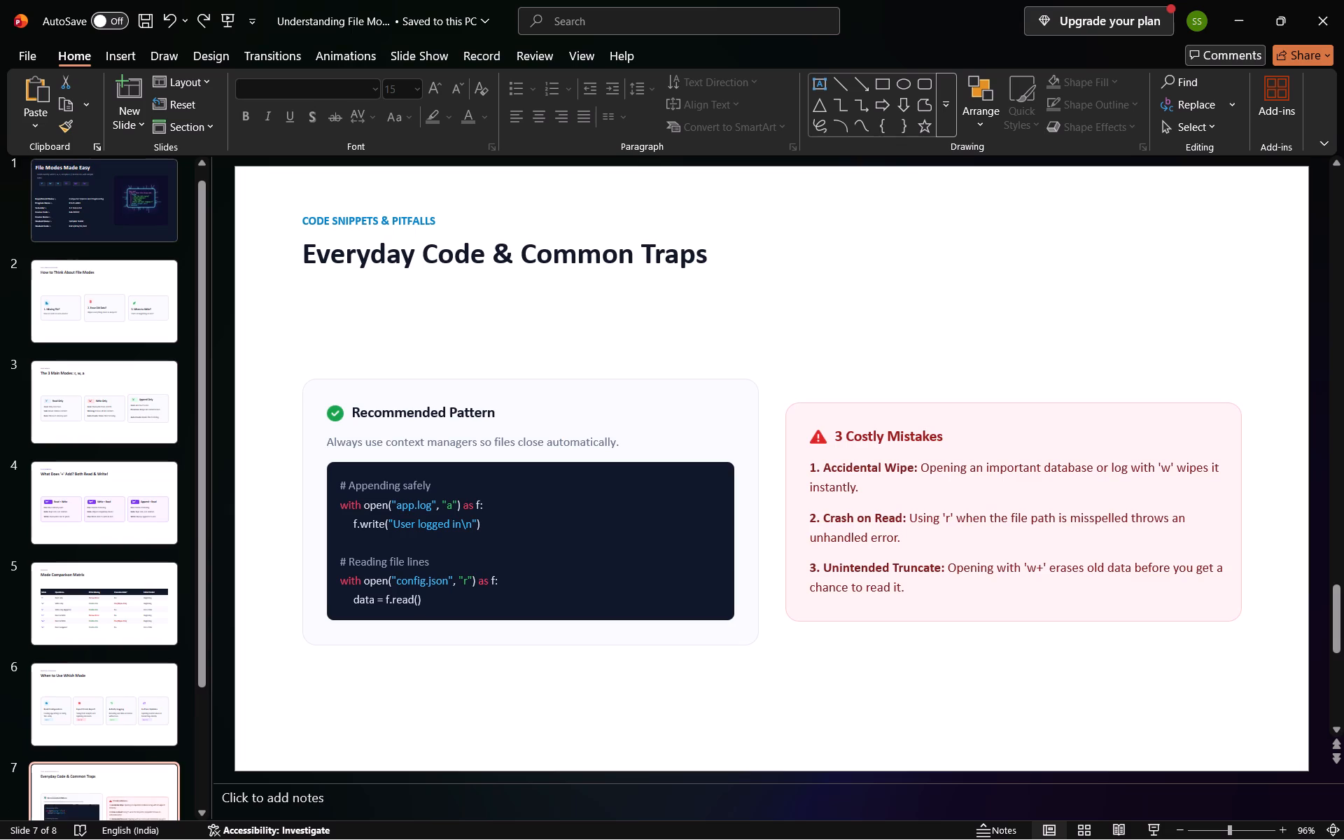
pyautogui.hotkey('ctrl', 'z')
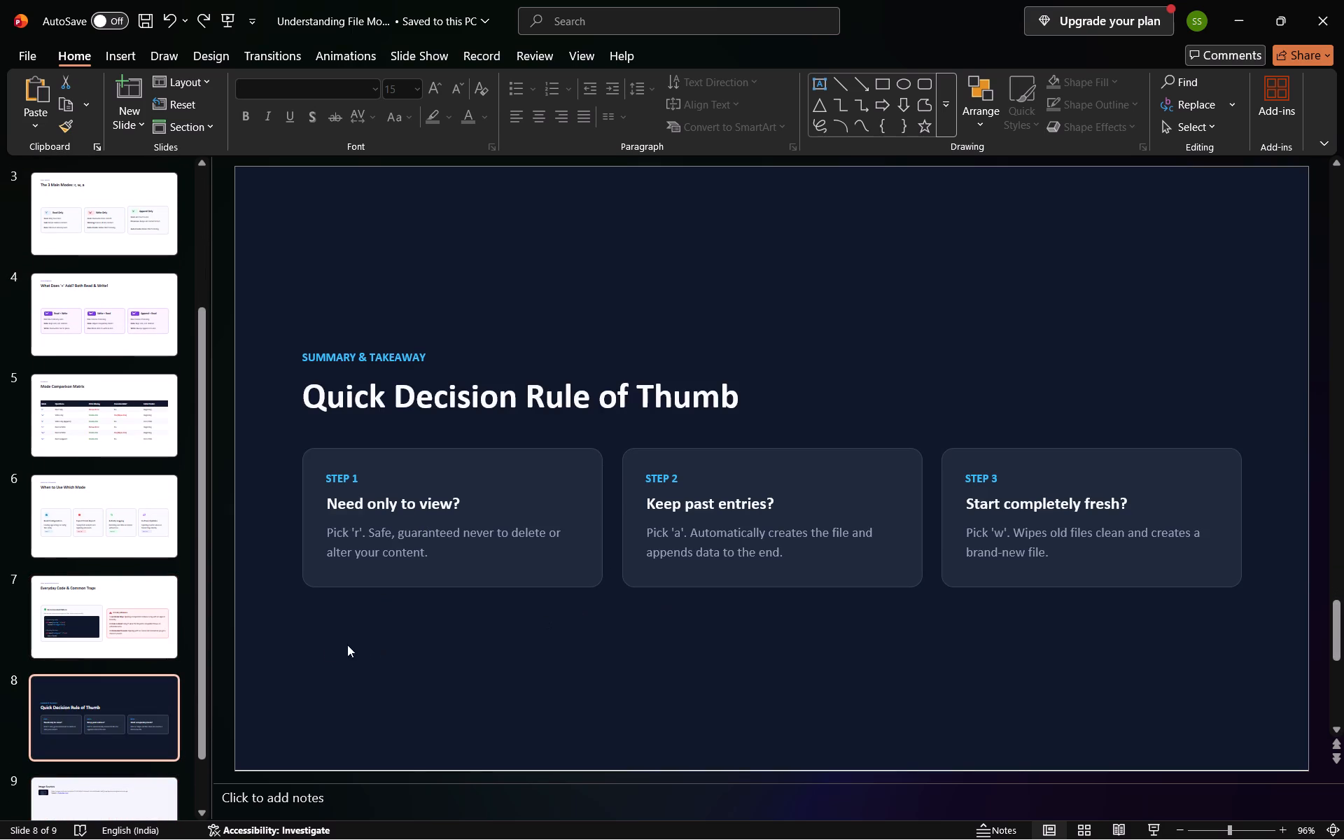
# Review the slides from 'The 3 Main Modes: r, w, a' through 'Quick Decision Rule of Thumb'.
pyautogui.scroll(3, 65, 456)
pyautogui.click(106, 333)
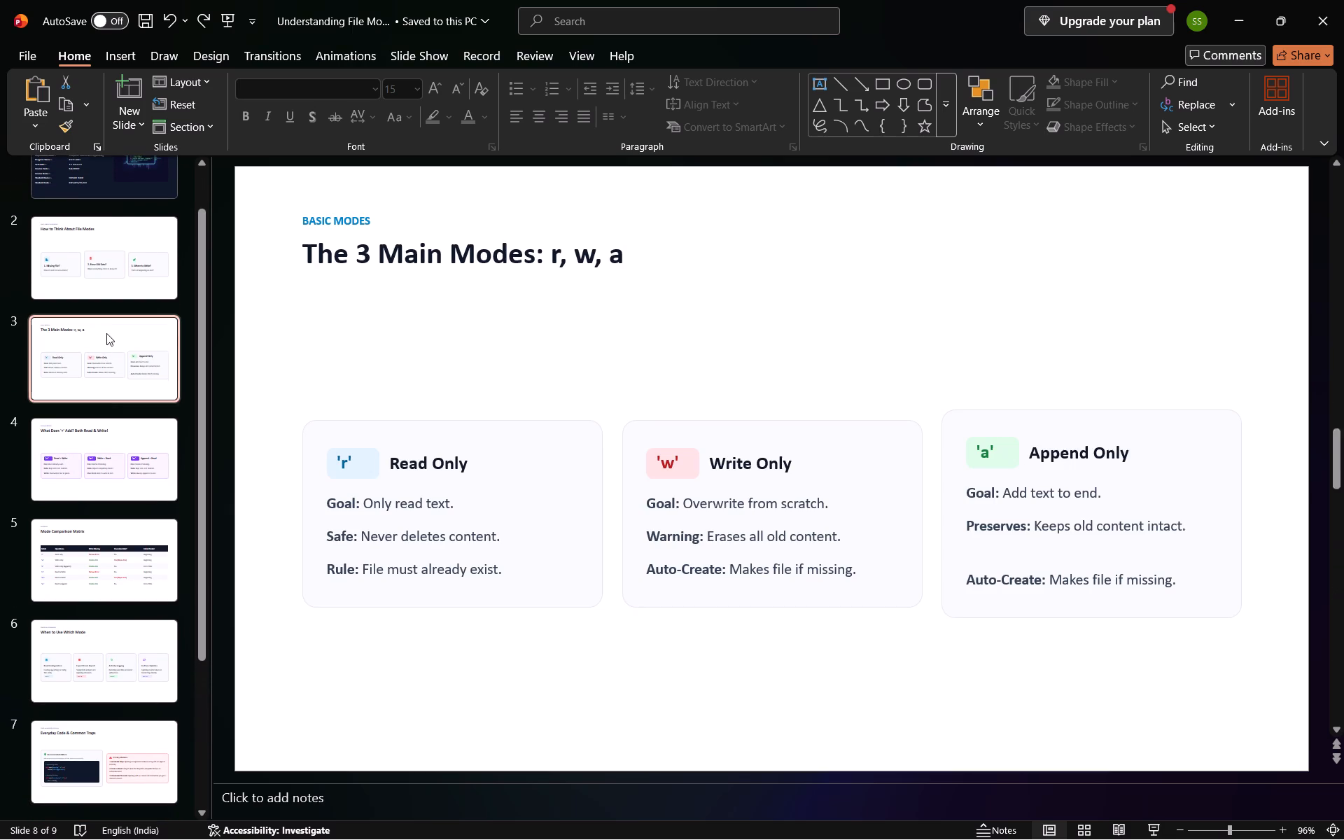
pyautogui.click(114, 430)
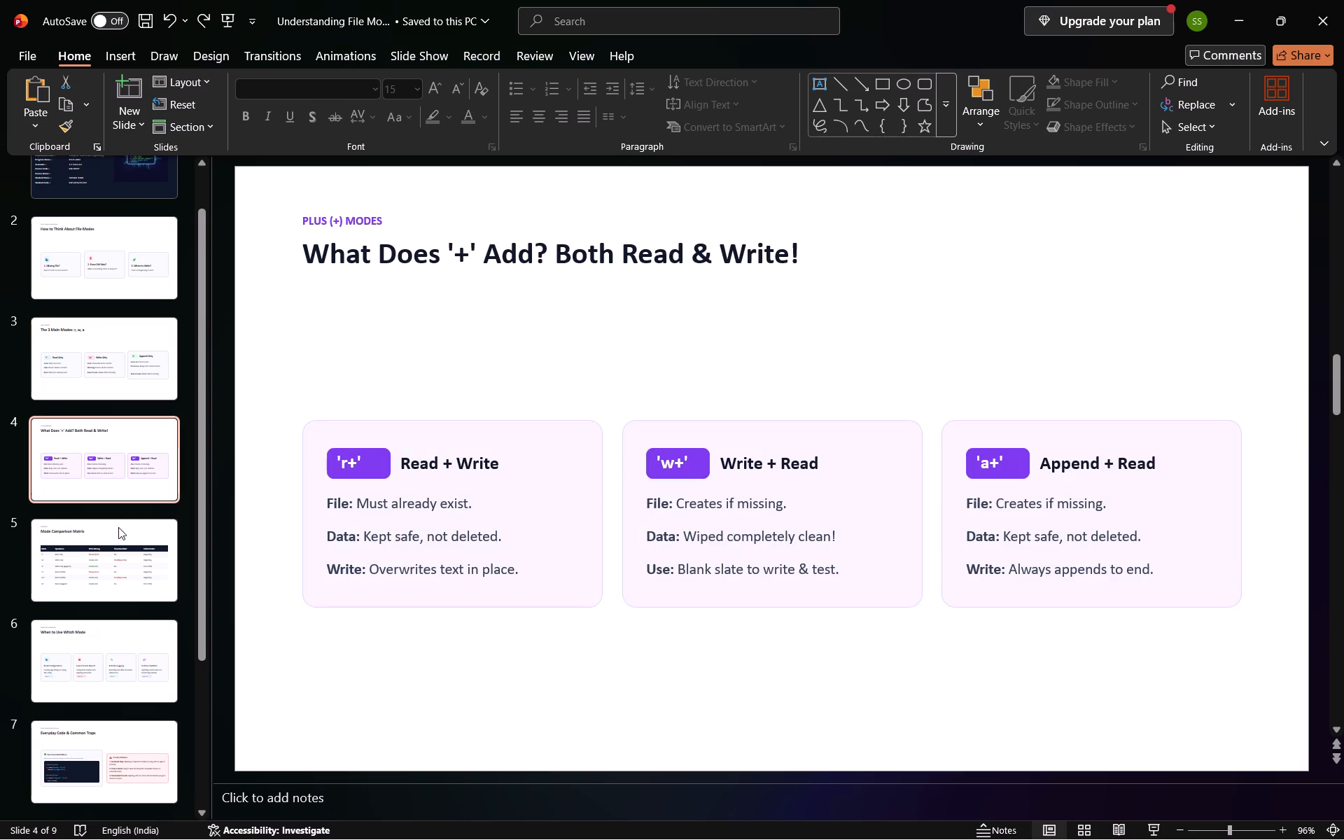
pyautogui.click(121, 547)
pyautogui.click(107, 641)
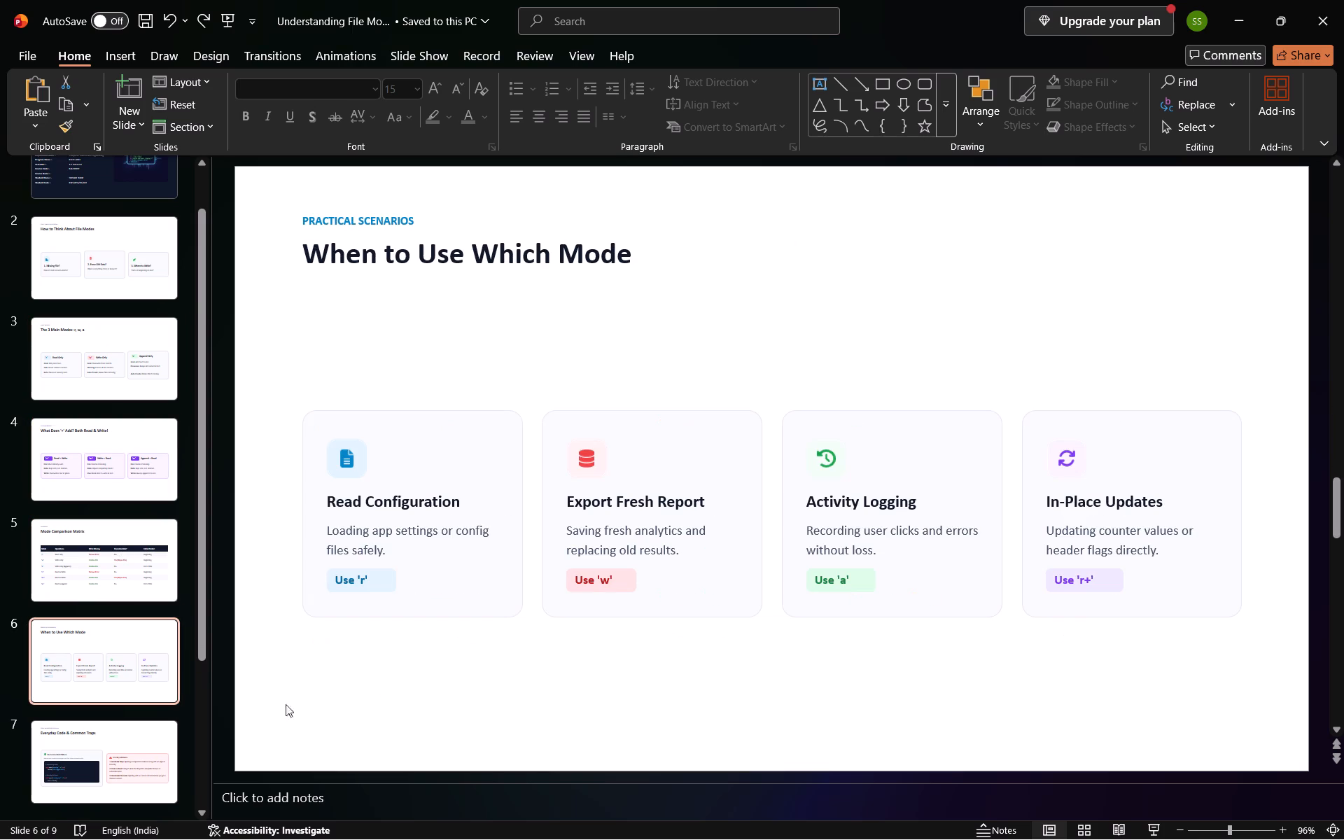
pyautogui.click(126, 737)
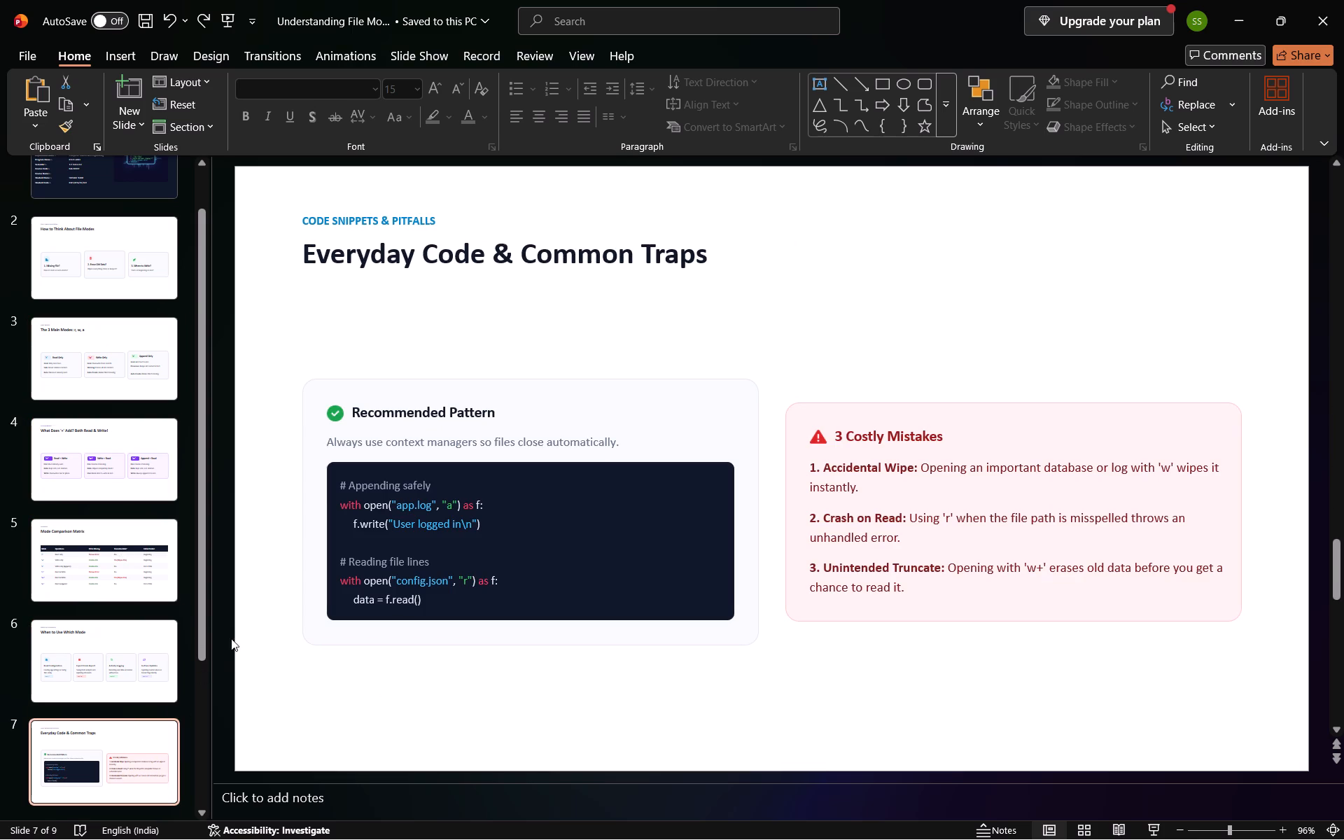
pyautogui.scroll(-1, 160, 773)
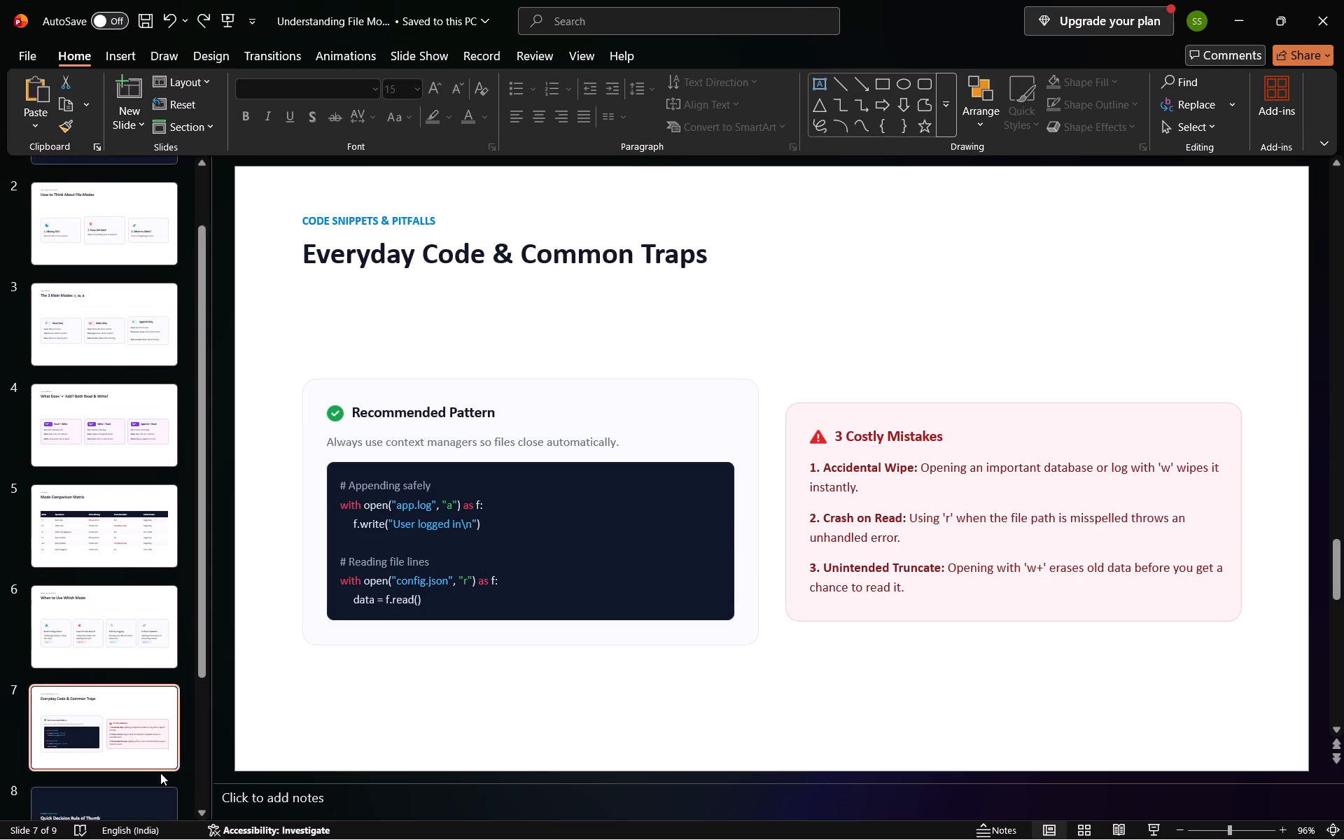
pyautogui.click(115, 773)
pyautogui.click(101, 812)
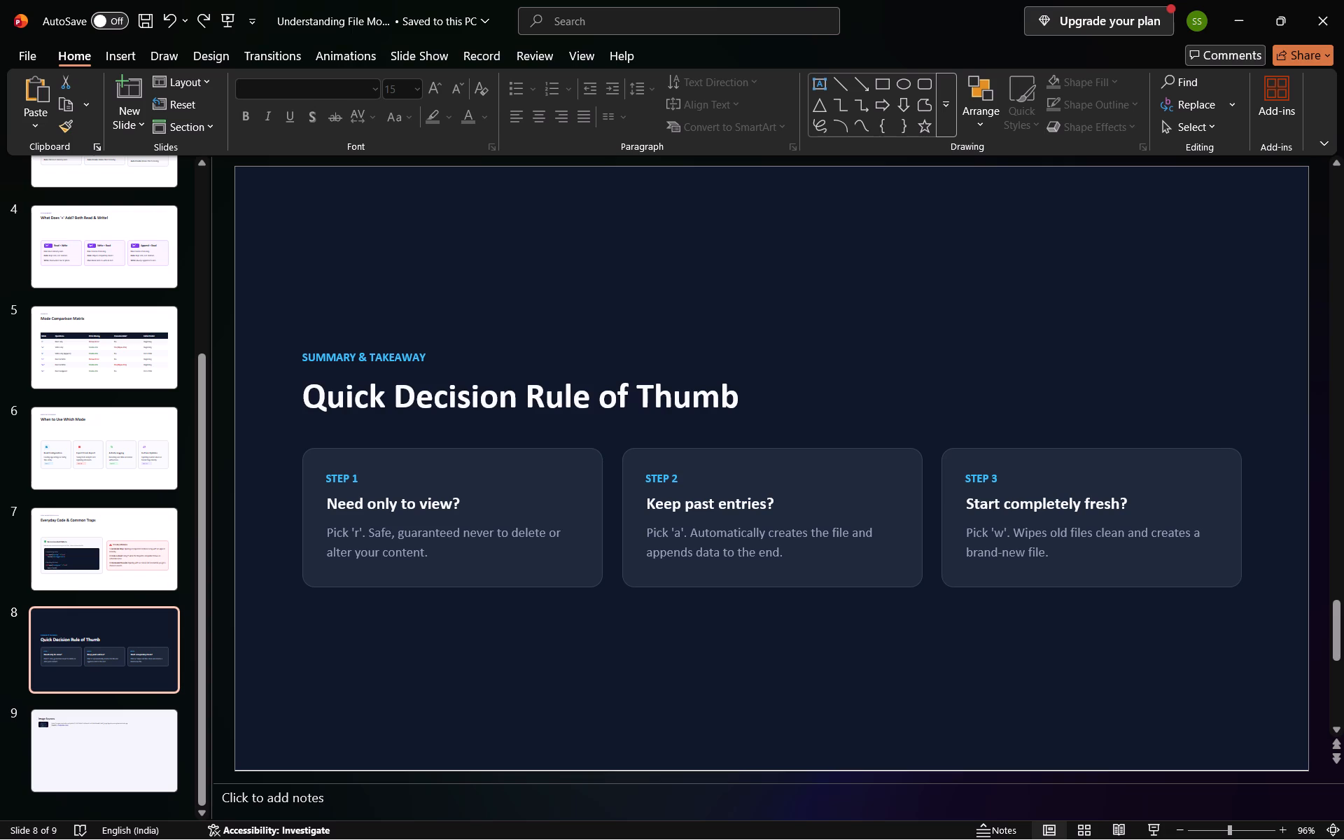
# Examine the image URL and the stockcake.com source line on the 'Image Sources' slide.
pyautogui.scroll(-2, 794, 519)
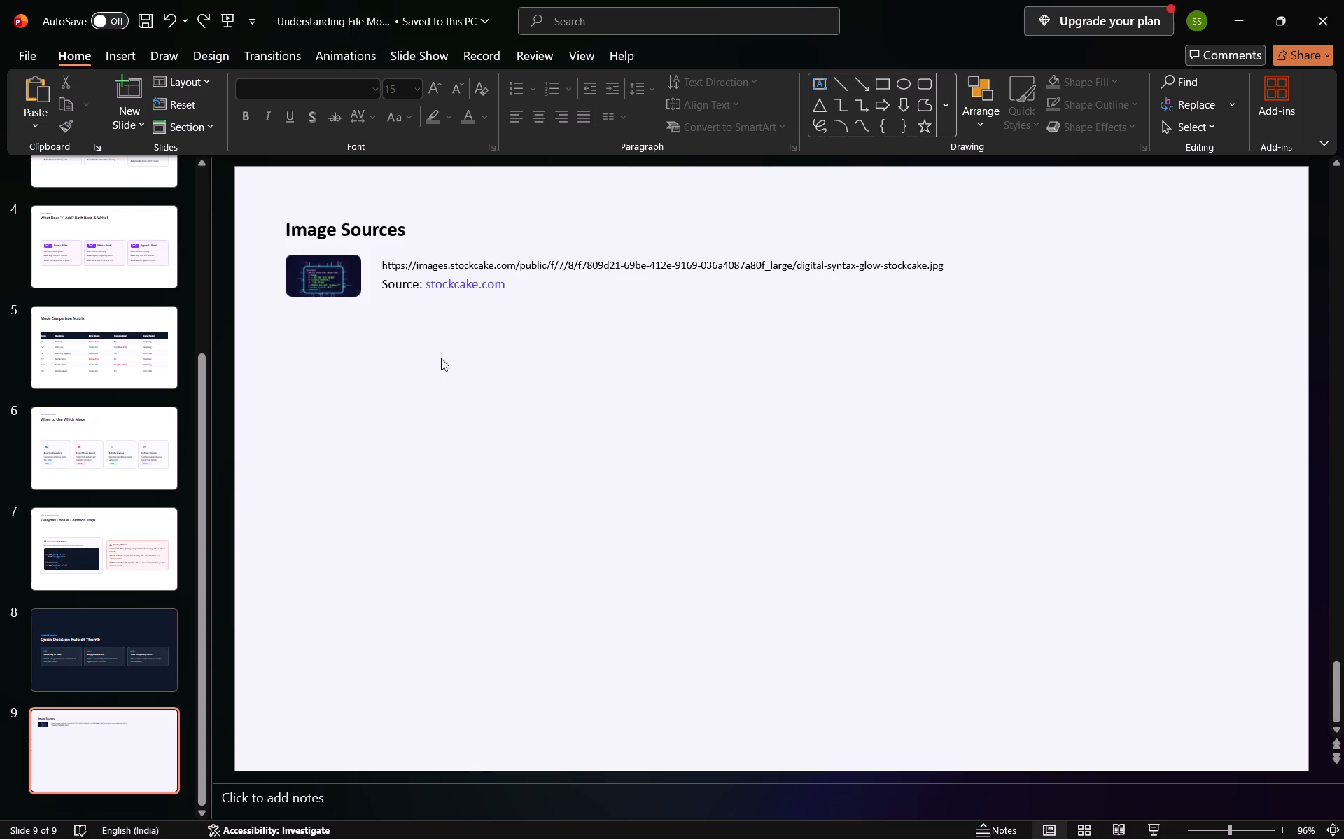
pyautogui.click(491, 289)
pyautogui.click(489, 286)
pyautogui.click(465, 293)
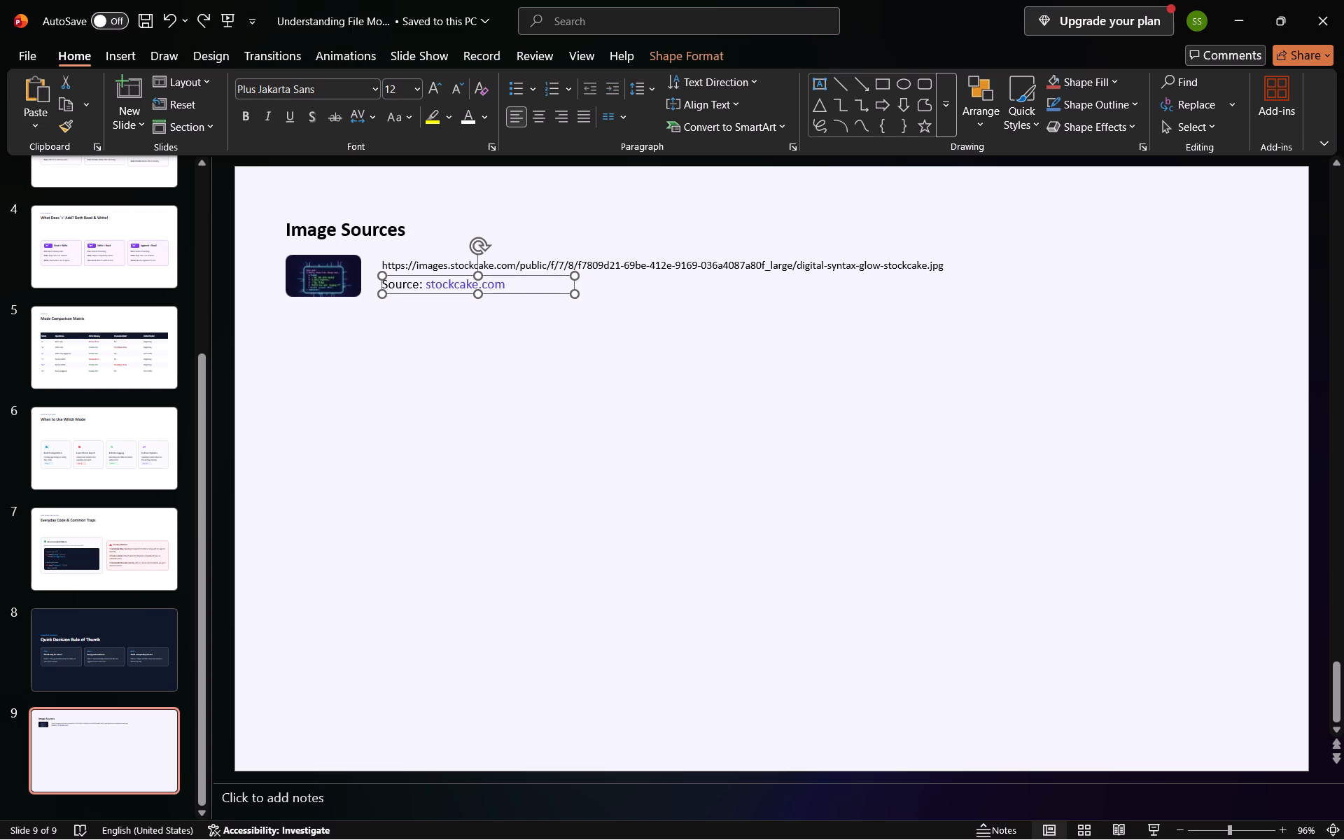
pyautogui.doubleClick(458, 291)
pyautogui.click(897, 227)
pyautogui.doubleClick(826, 281)
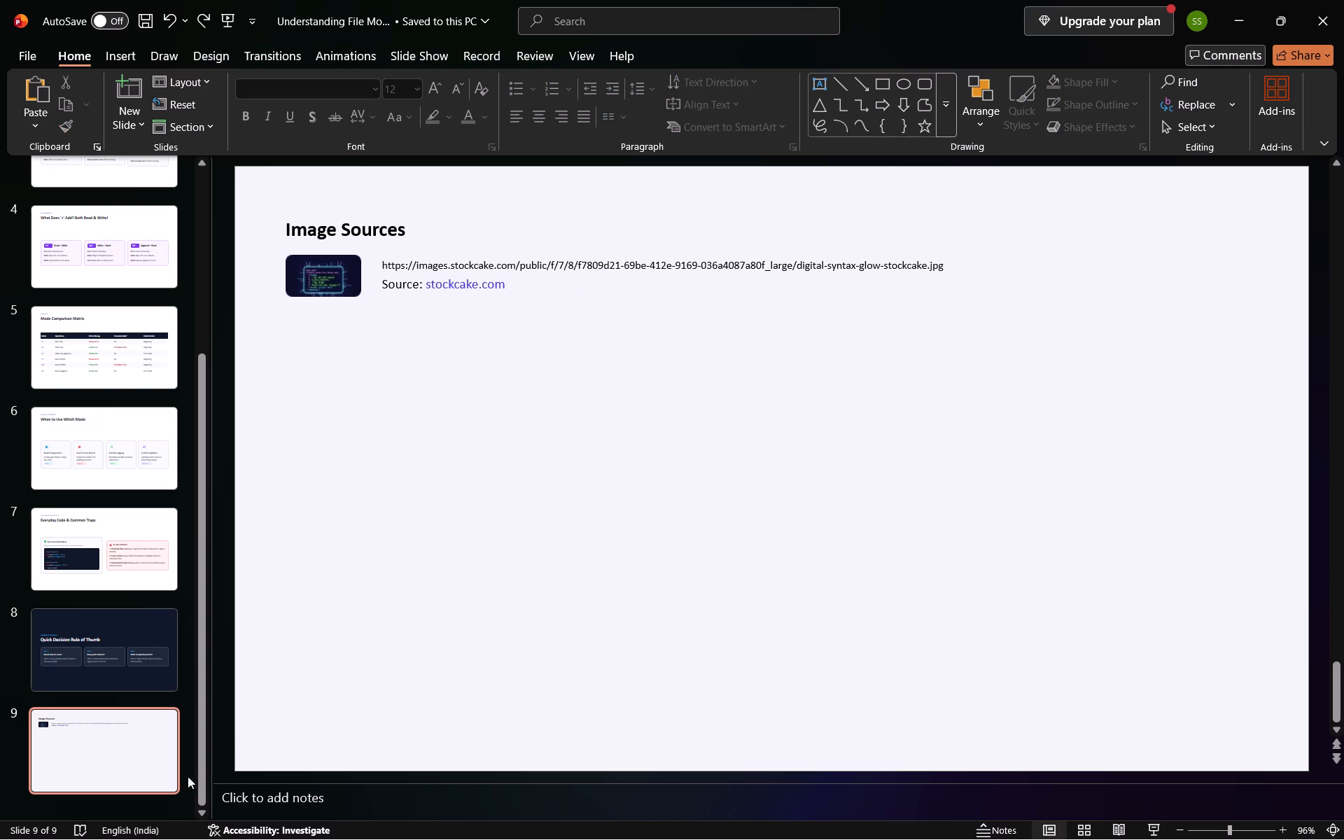
# Go back over the content slides and cut only the 'Everyday Code & Common Traps' slide.
pyautogui.click(163, 659)
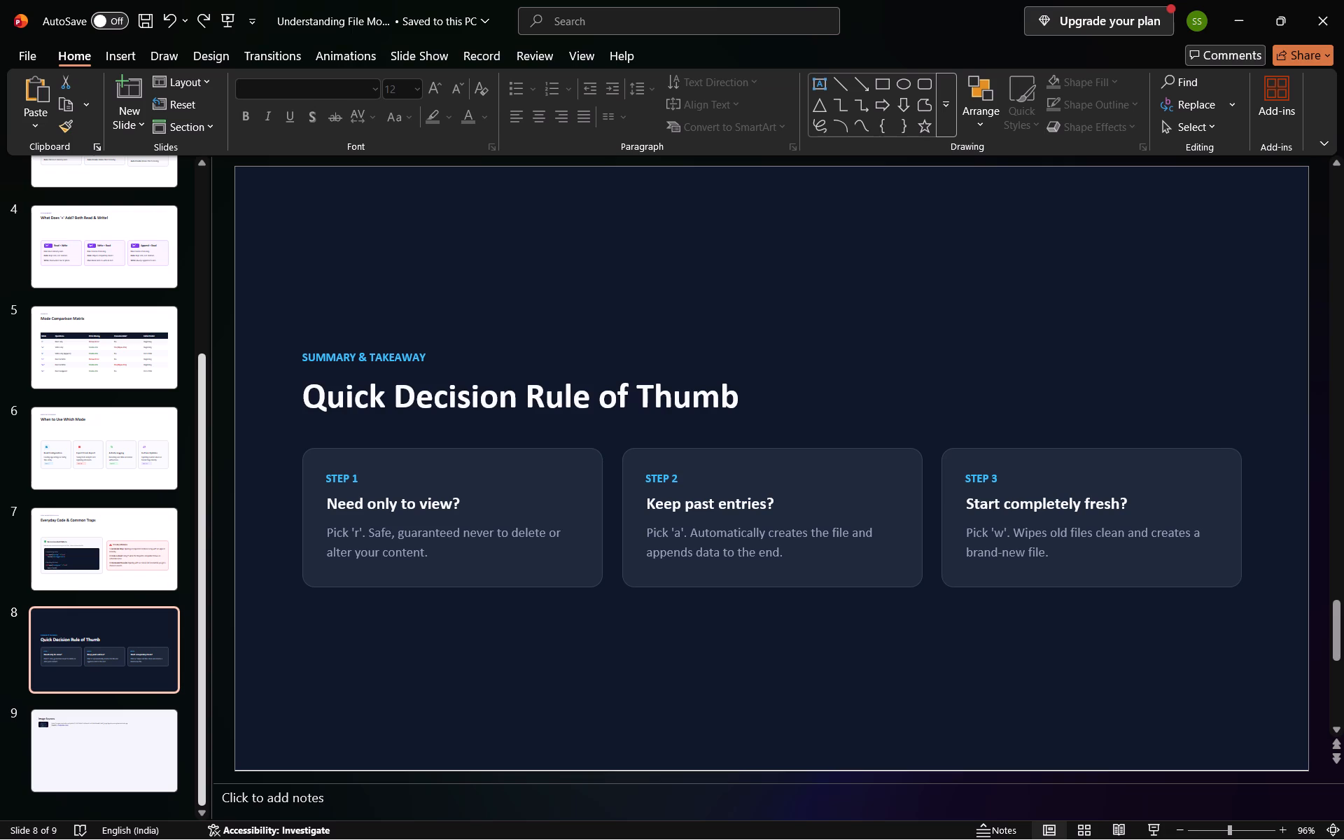
pyautogui.click(110, 286)
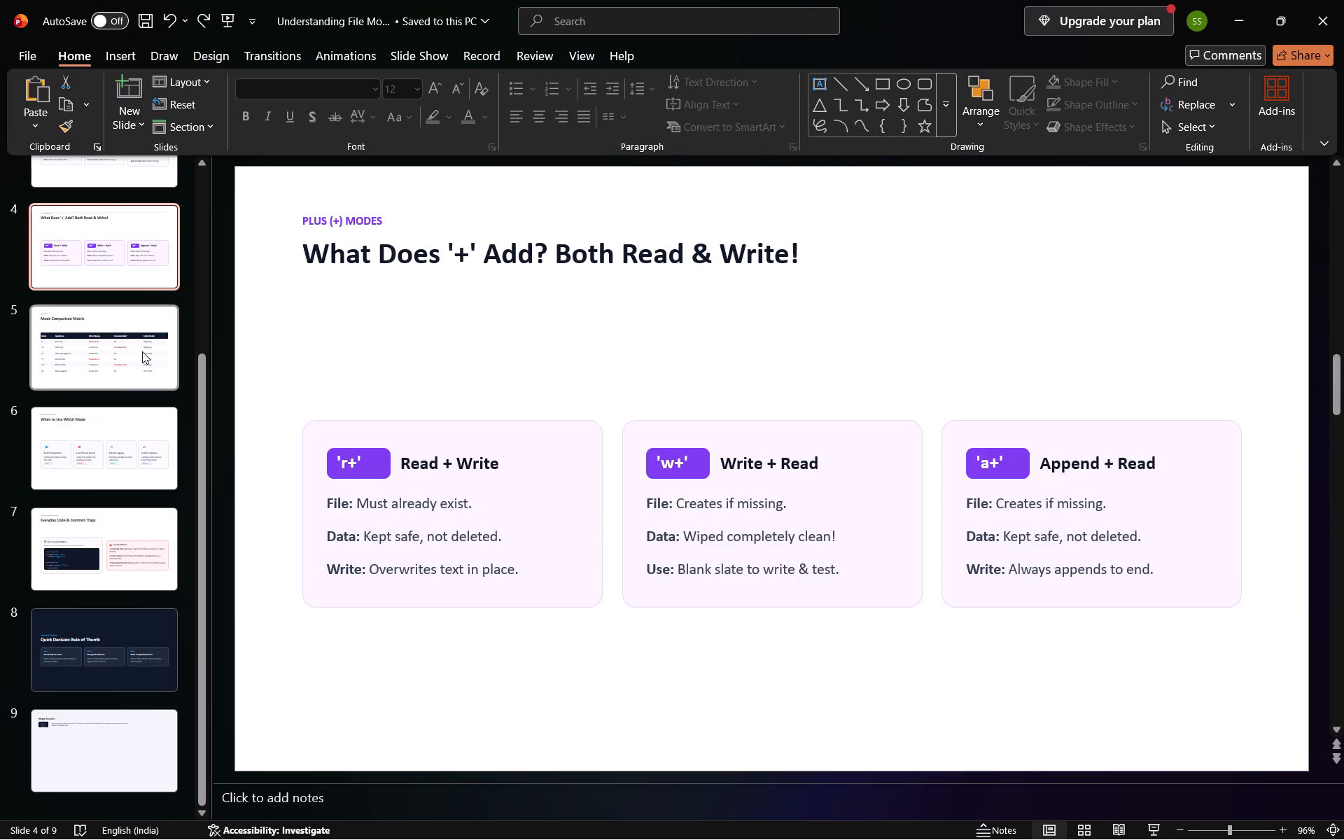
pyautogui.click(108, 363)
pyautogui.click(122, 451)
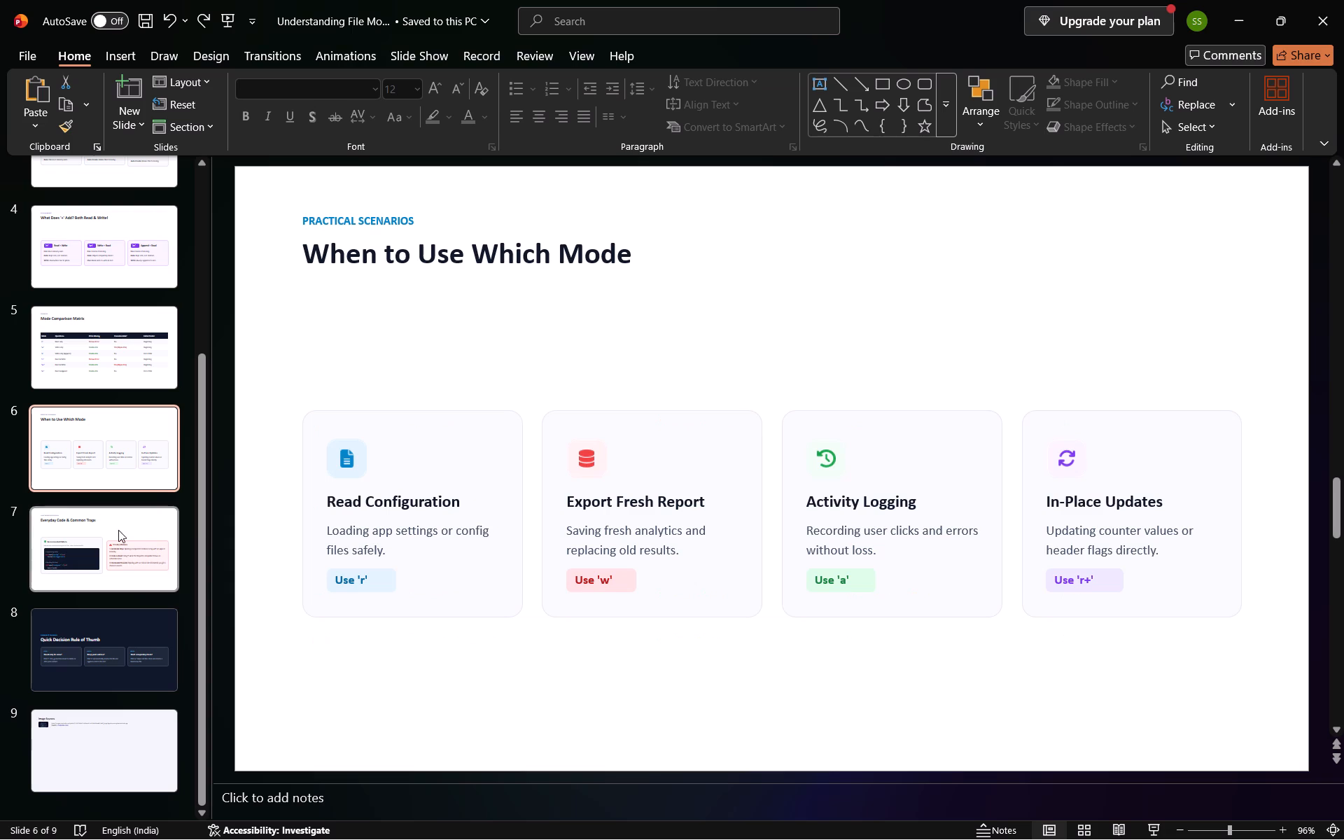
pyautogui.click(126, 554)
pyautogui.rightClick(116, 573)
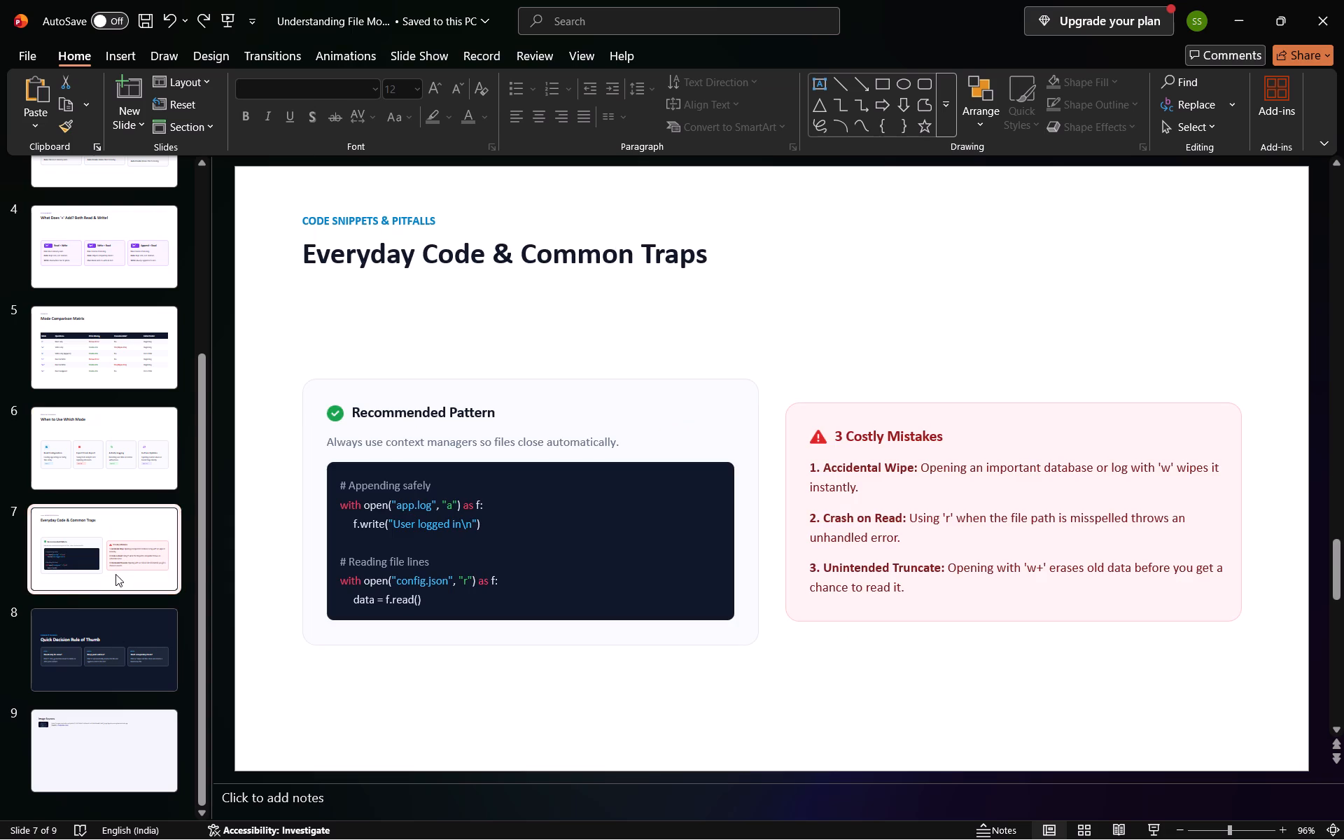
pyautogui.click(213, 158)
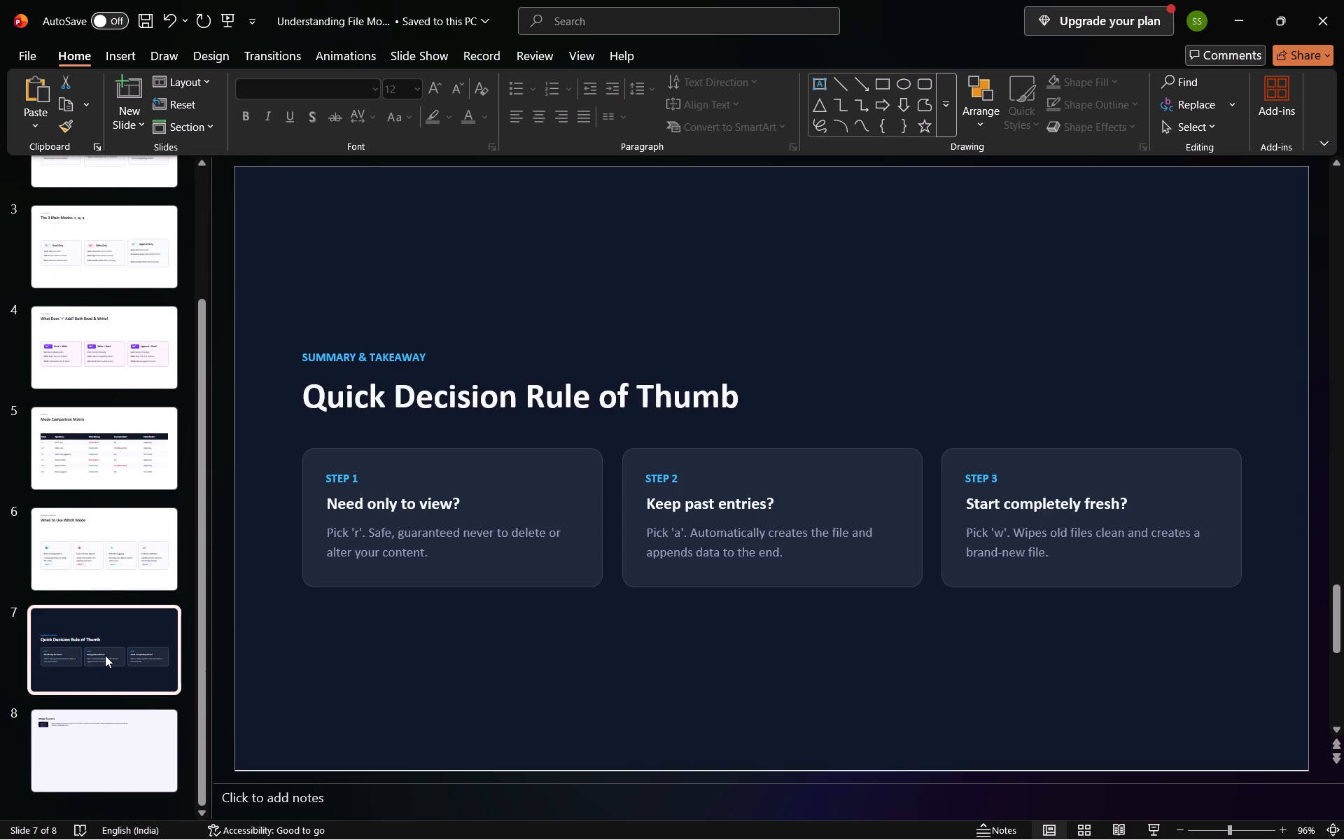
# Cut the 'Image Sources' slide at the end of the presentation.
pyautogui.rightClick(123, 748)
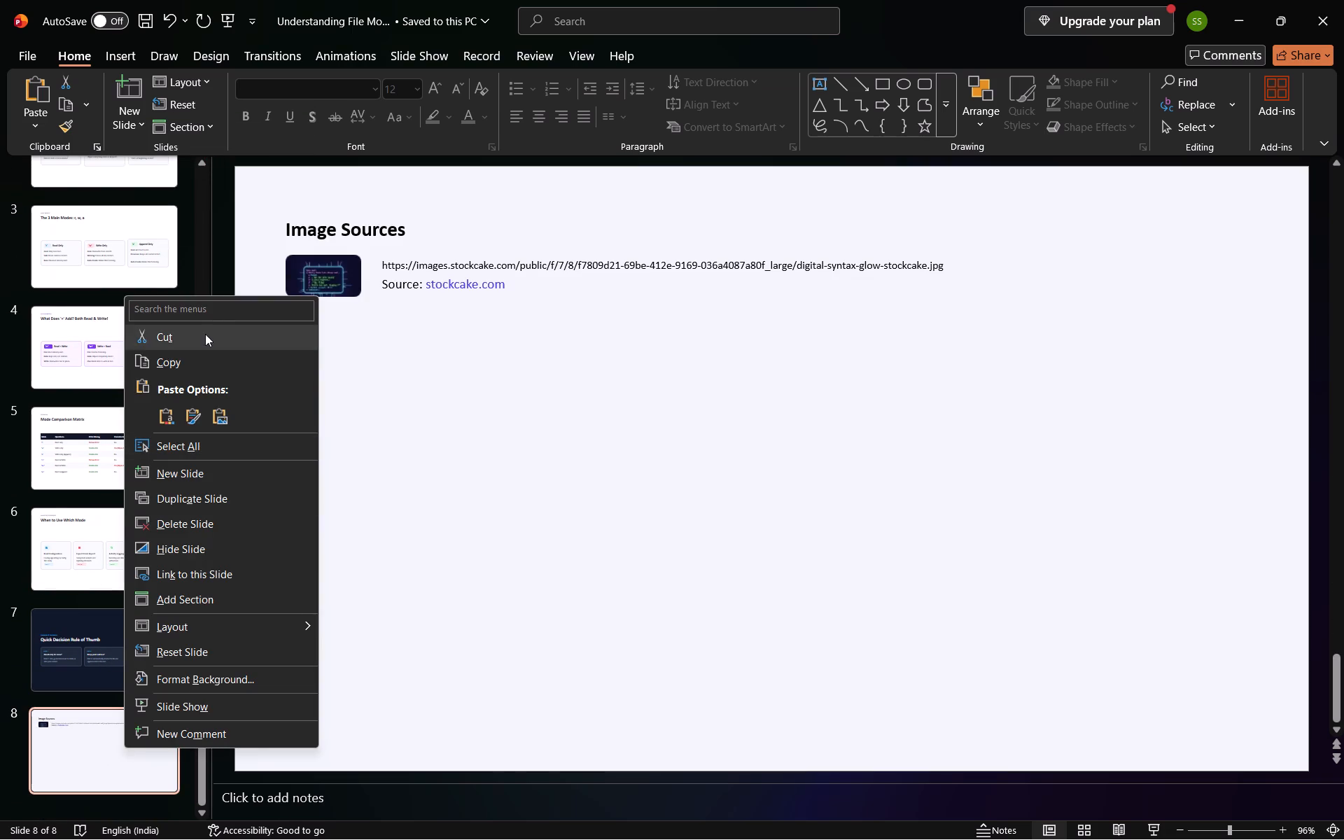
pyautogui.click(204, 335)
# Review the remaining slides from the title slide through 'Quick Decision Rule of Thumb', rechecking 'When to Use Which Mode'.
pyautogui.click(150, 669)
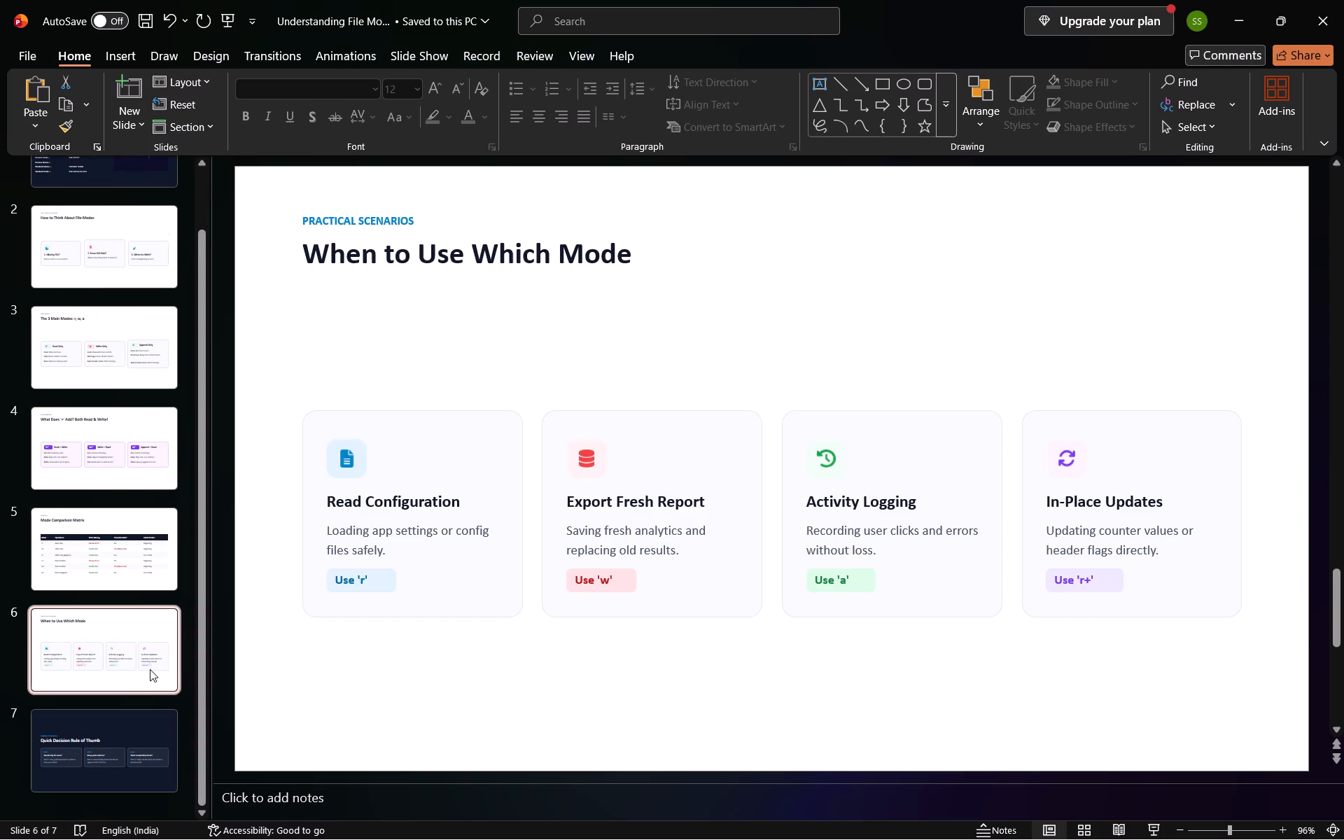
pyautogui.scroll(2, 101, 328)
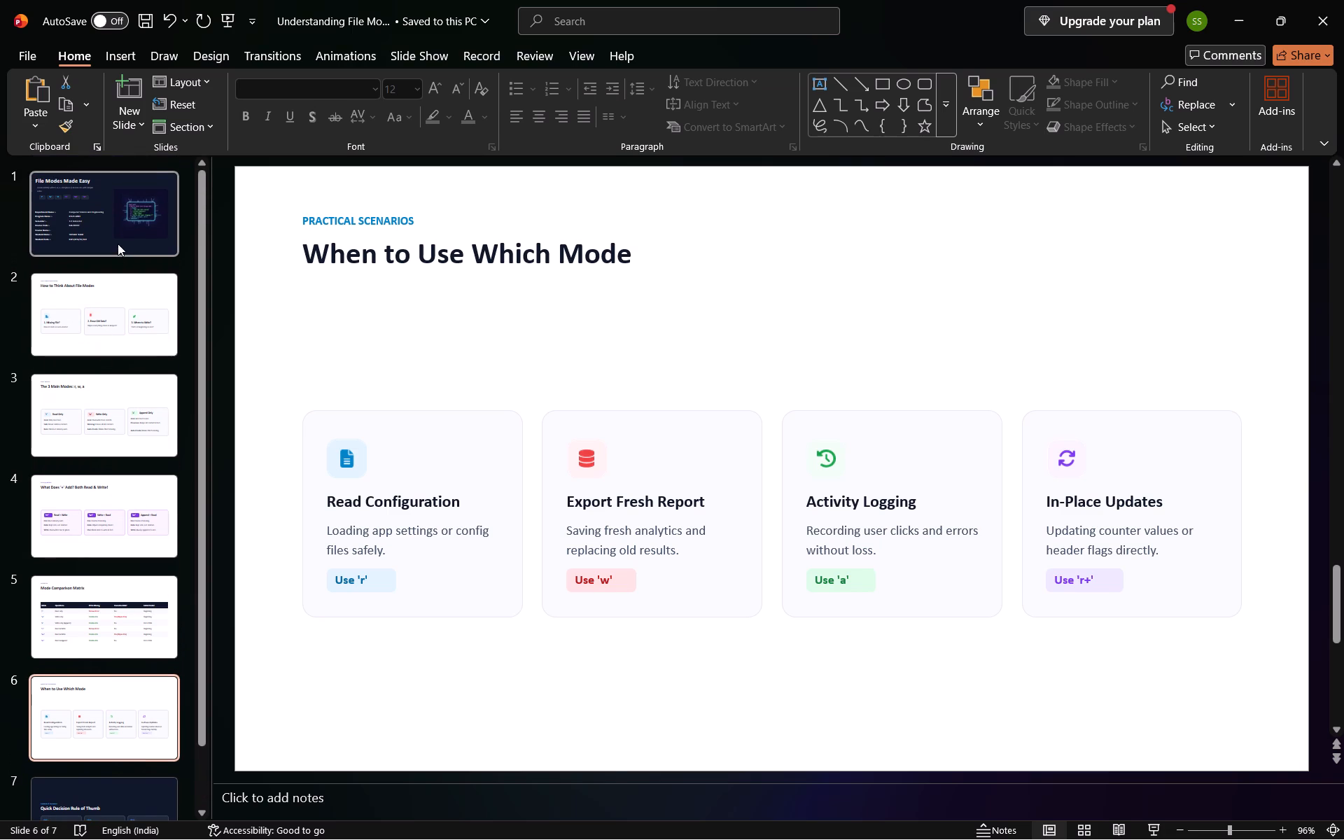
pyautogui.click(118, 244)
pyautogui.click(134, 340)
pyautogui.click(129, 419)
pyautogui.click(120, 493)
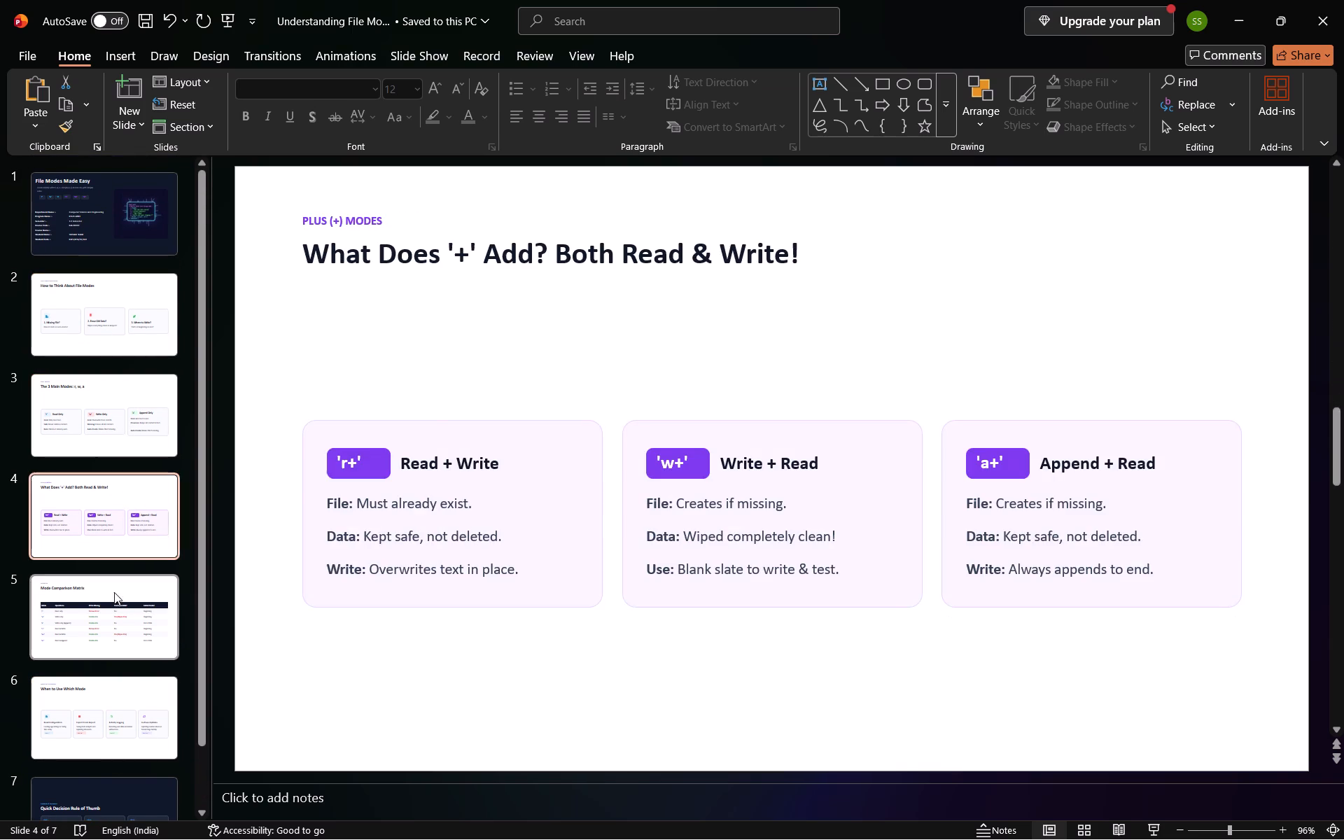
pyautogui.click(114, 594)
pyautogui.click(117, 692)
pyautogui.scroll(-1, 115, 690)
pyautogui.click(102, 758)
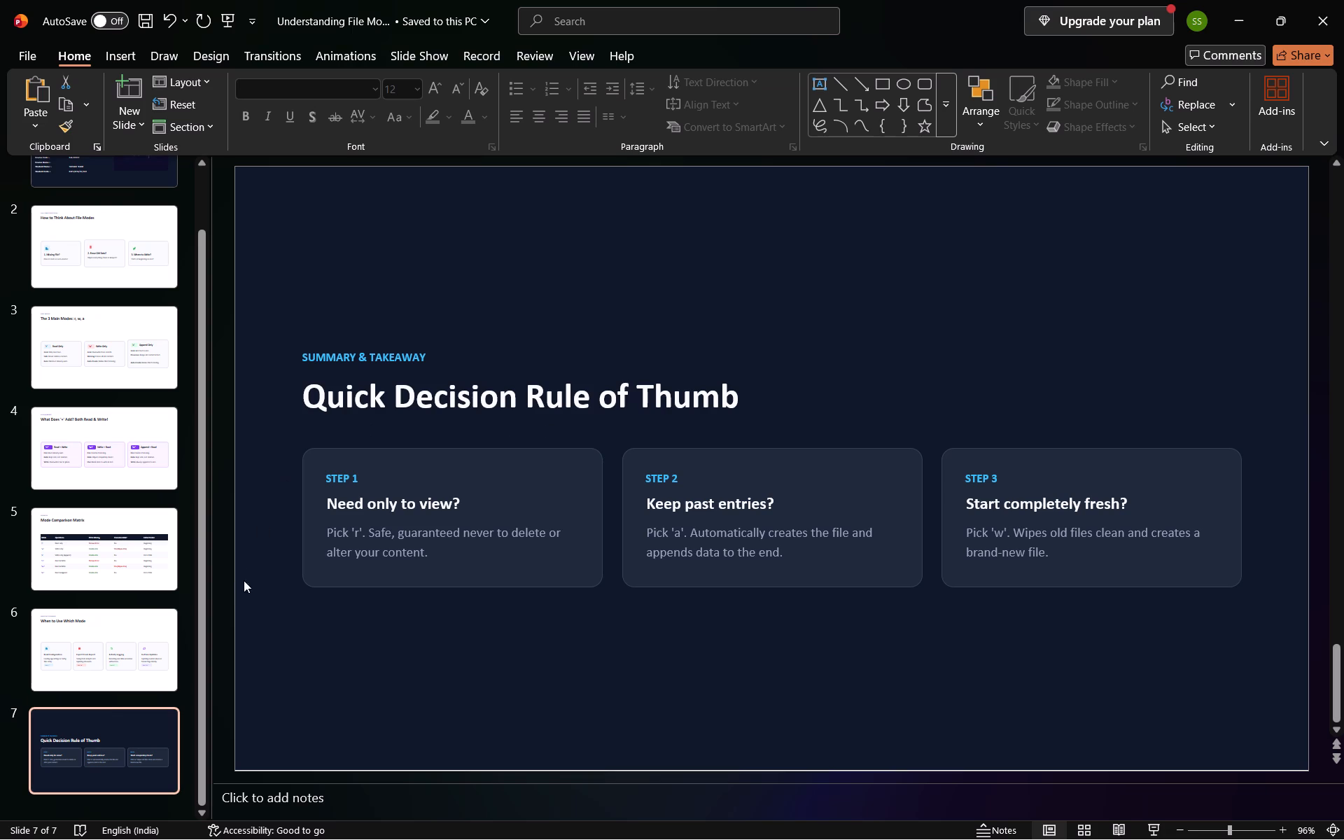
pyautogui.click(87, 624)
pyautogui.click(82, 704)
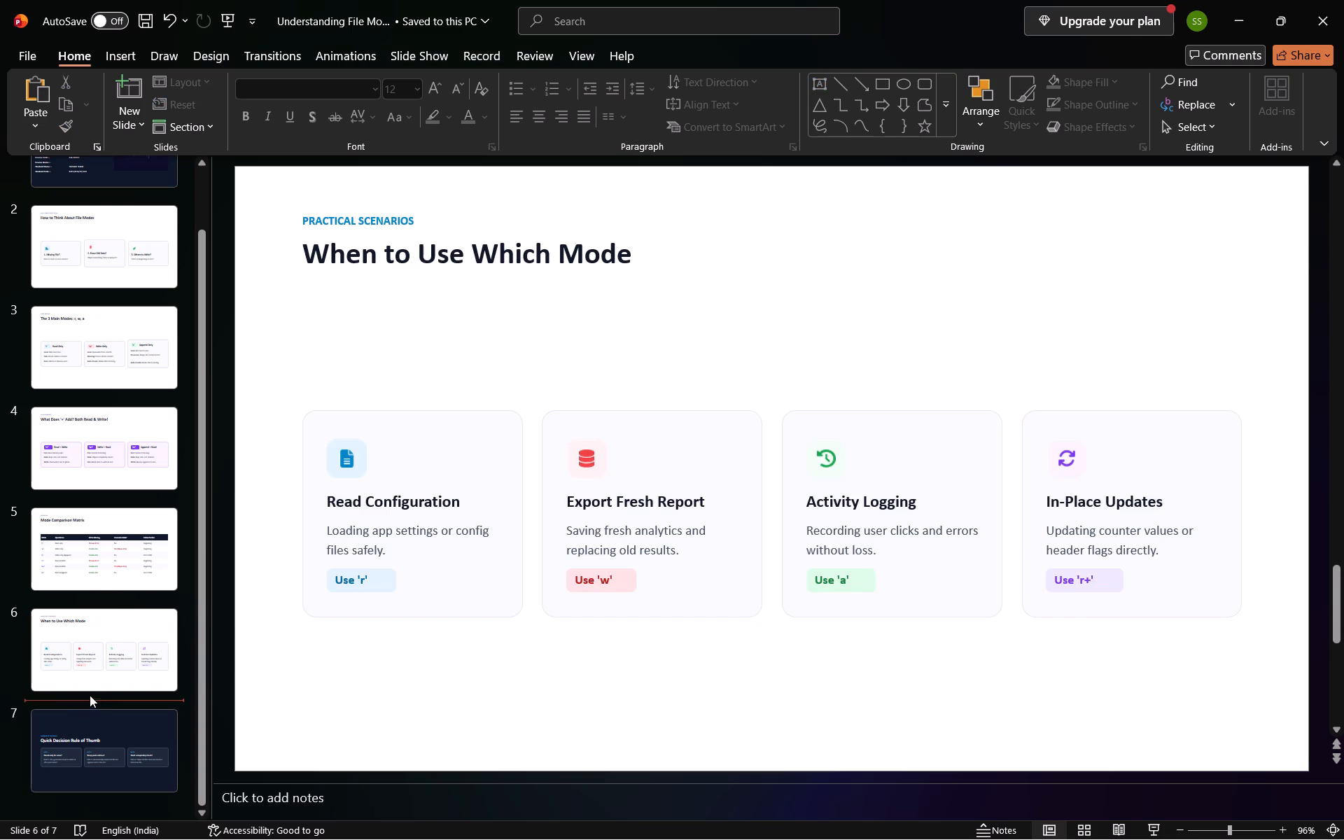
pyautogui.click(73, 749)
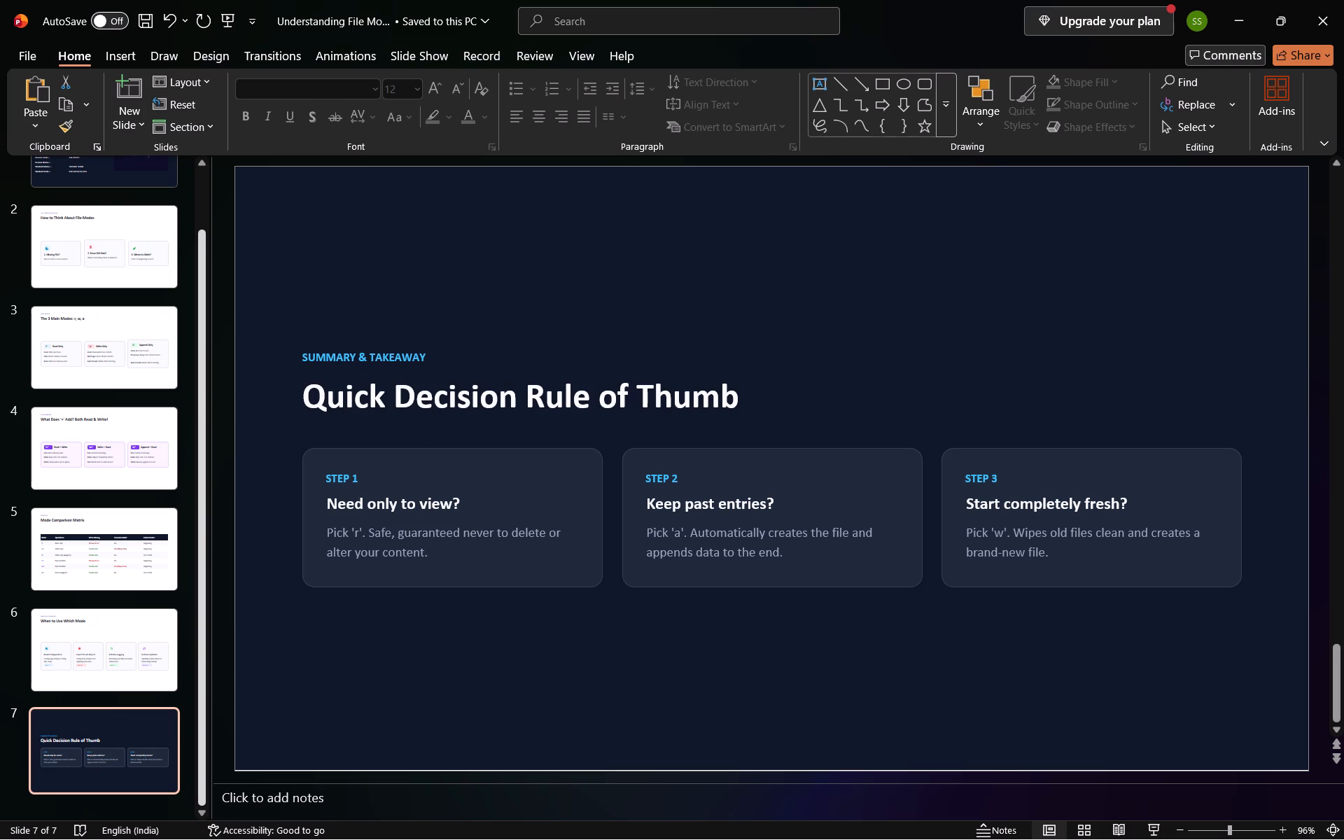
# Raise the 'SUMMARY & TAKEAWAY' label higher above the 'Quick Decision Rule of Thumb' title and enlarge its text to 40 pt.
pyautogui.click(337, 363)
pyautogui.moveTo(535, 363); pyautogui.dragTo(531, 360)
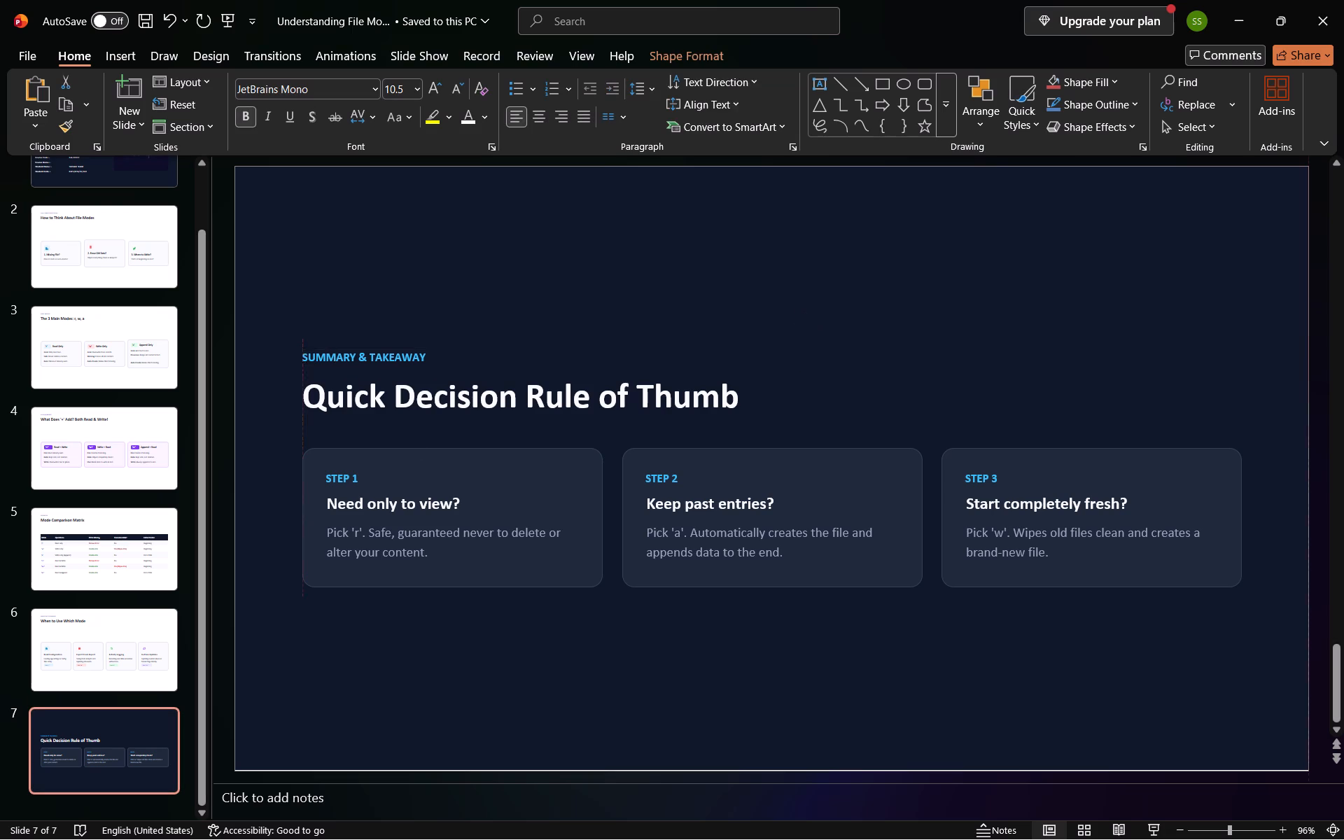
pyautogui.moveTo(531, 360); pyautogui.dragTo(551, 348)
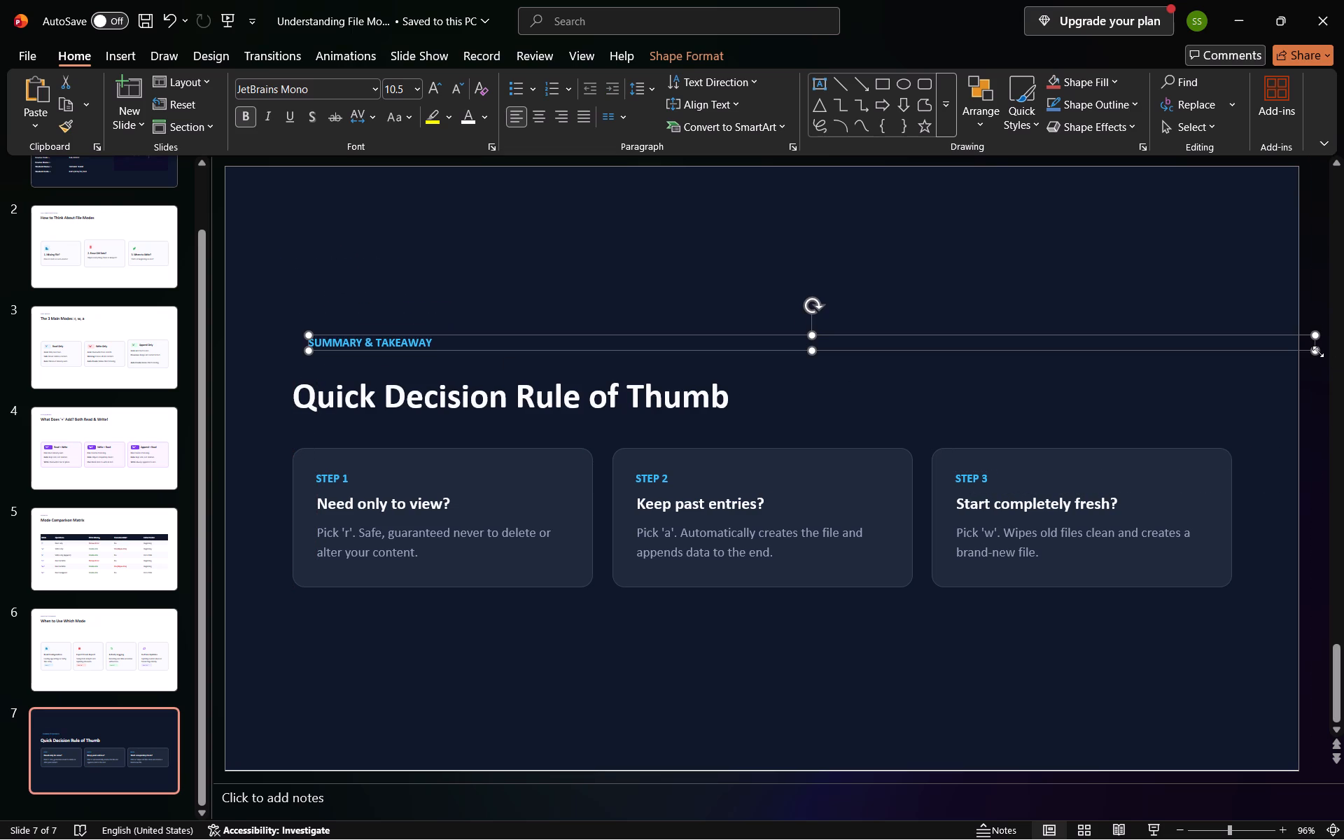
pyautogui.moveTo(1318, 351); pyautogui.dragTo(1341, 468)
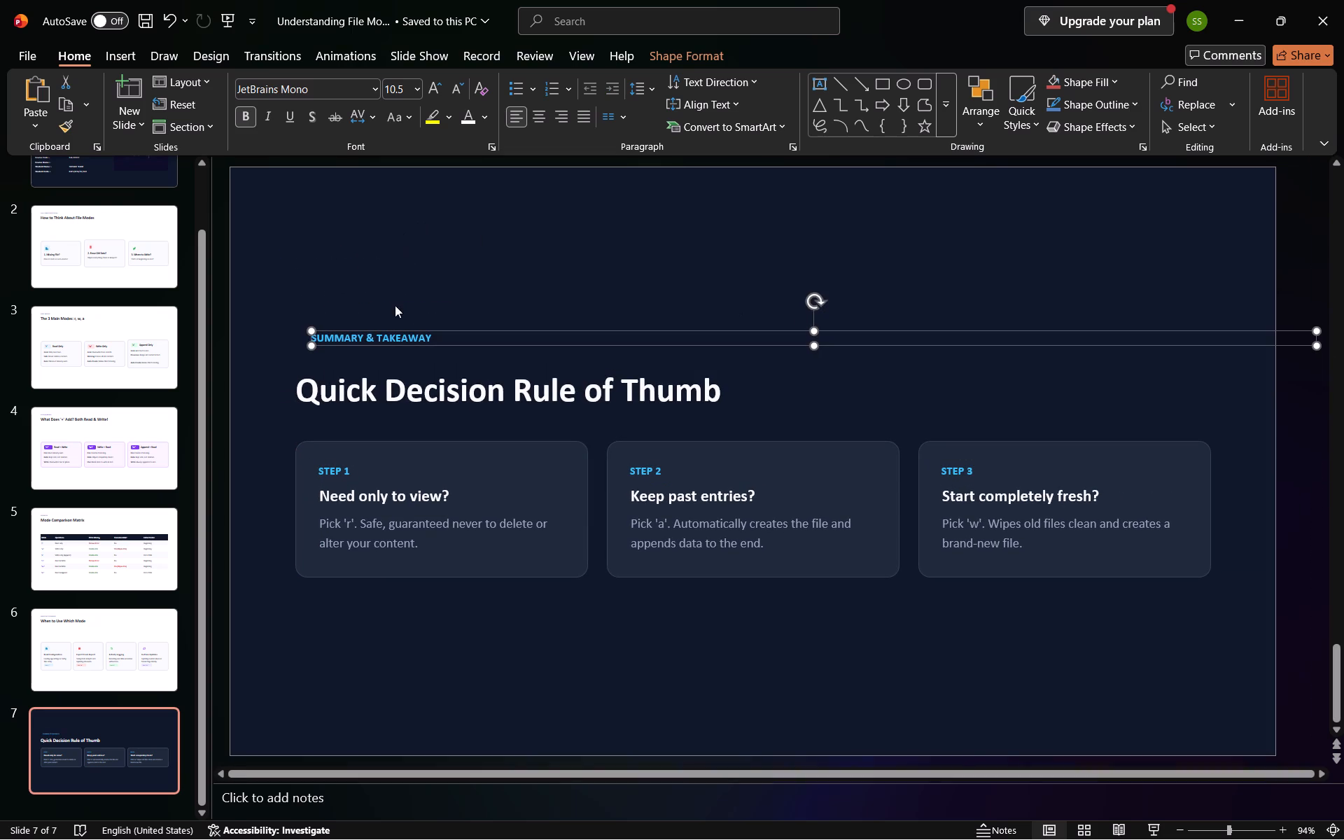
pyautogui.click(414, 85)
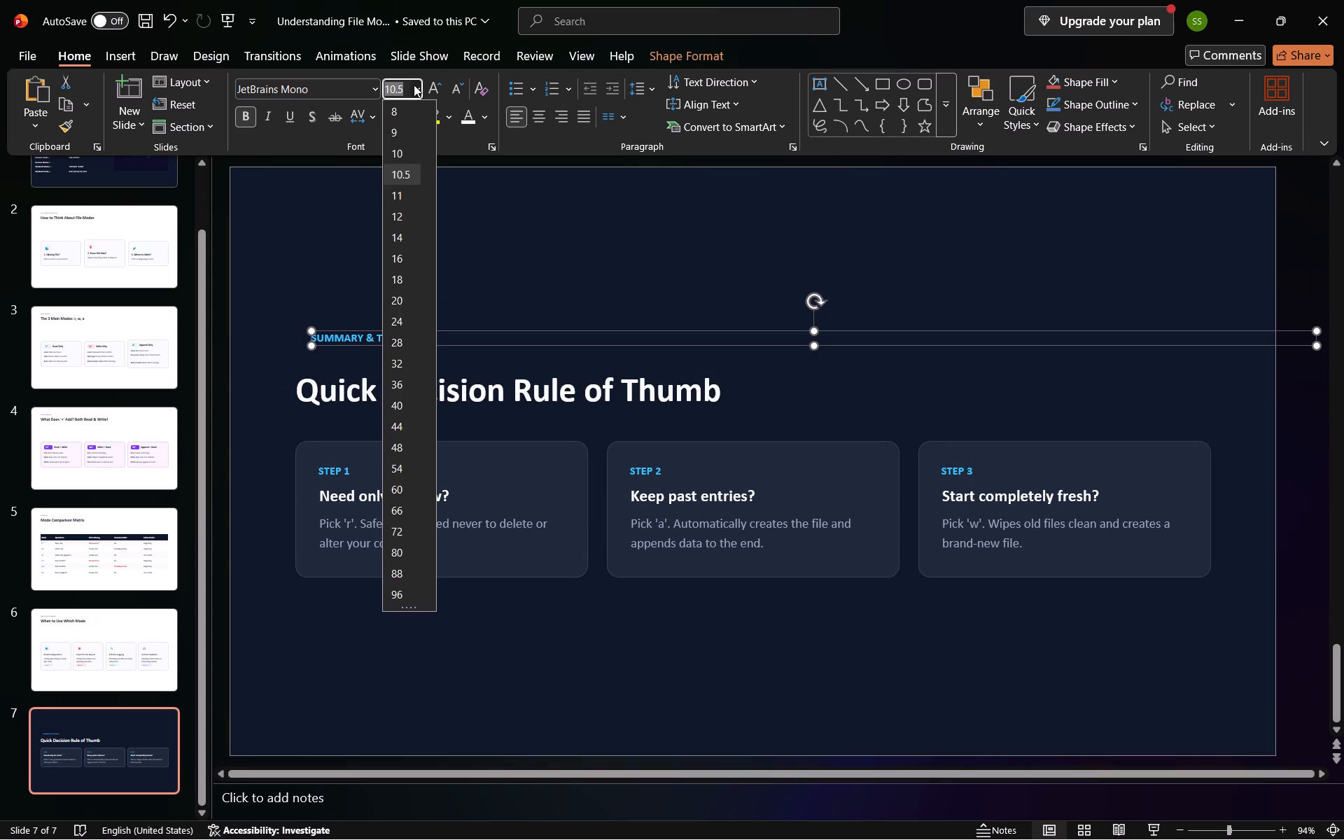
pyautogui.click(409, 330)
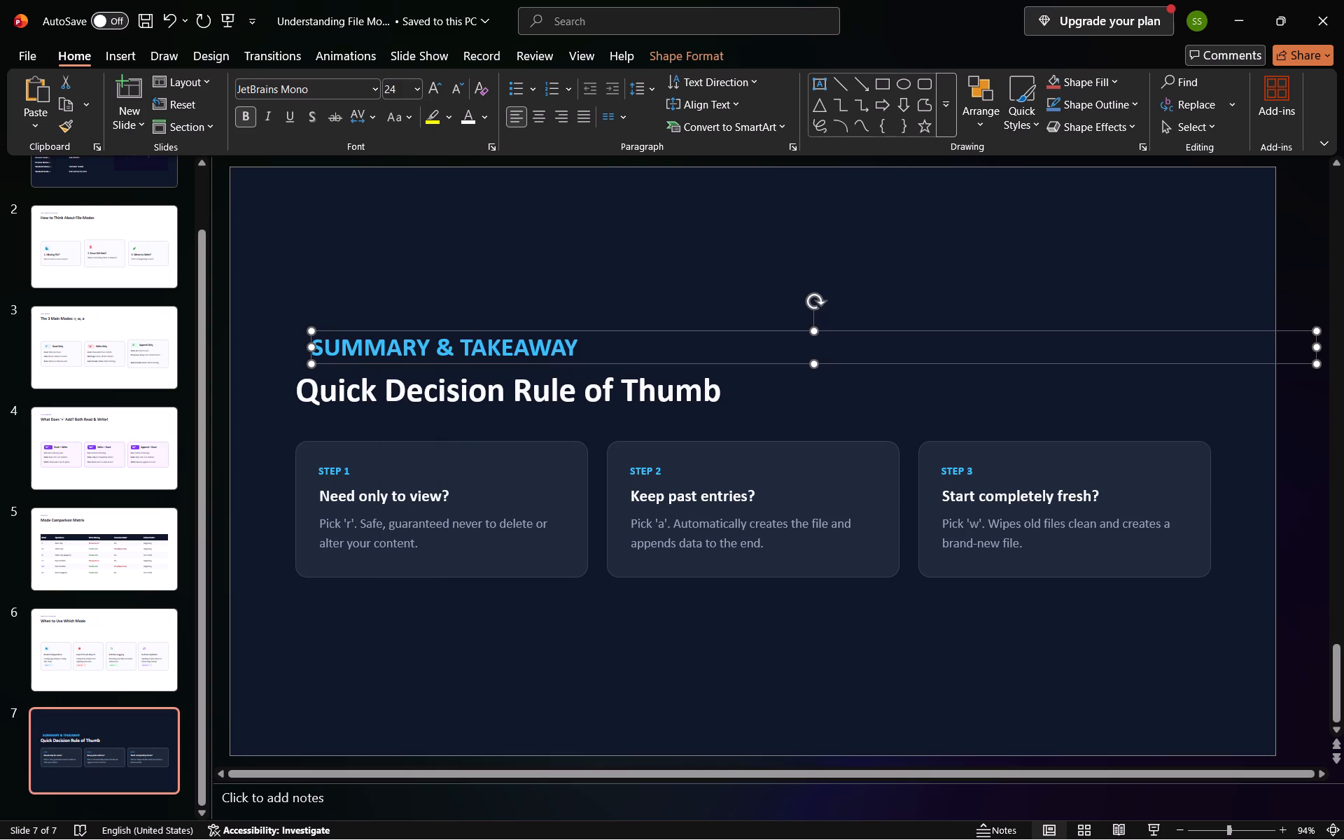
pyautogui.moveTo(689, 353); pyautogui.dragTo(671, 307)
pyautogui.click(425, 85)
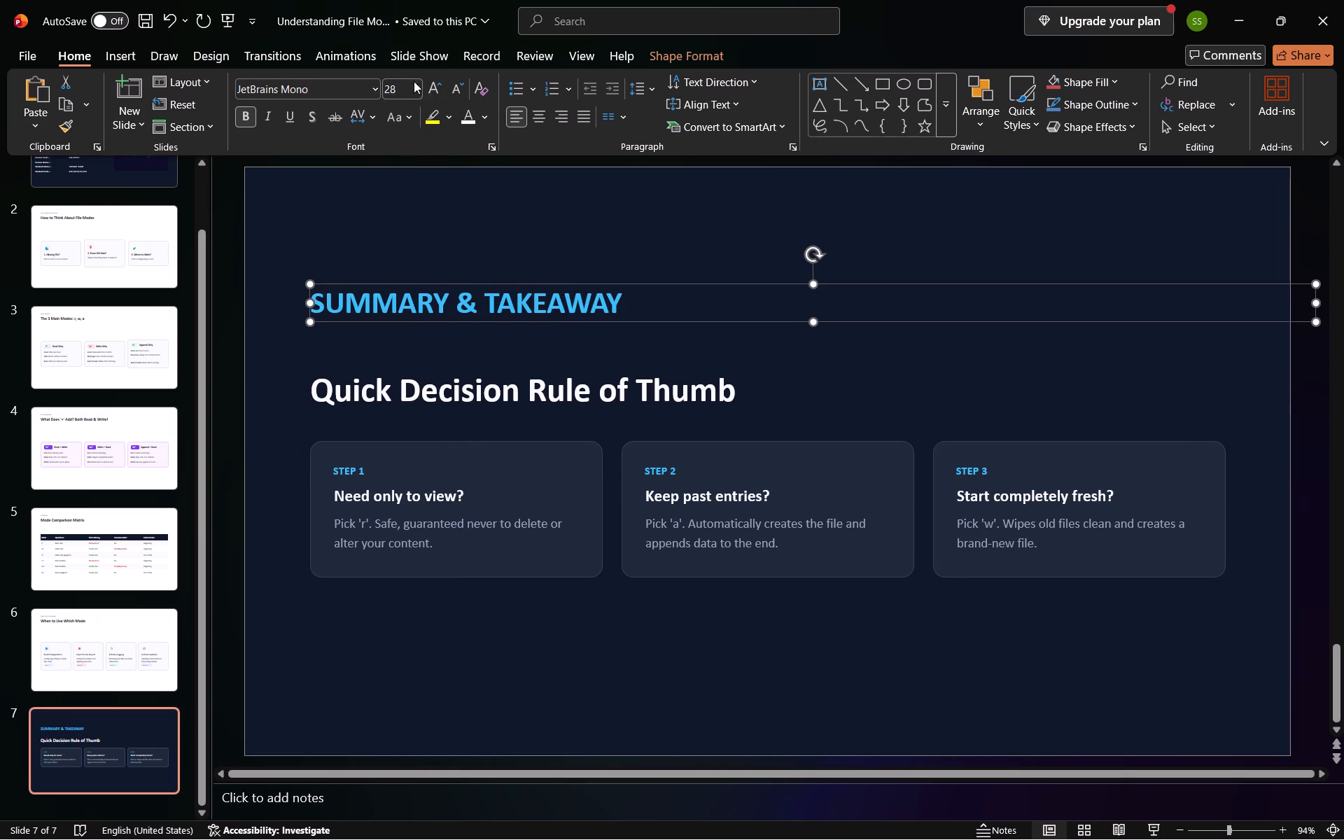
pyautogui.click(416, 86)
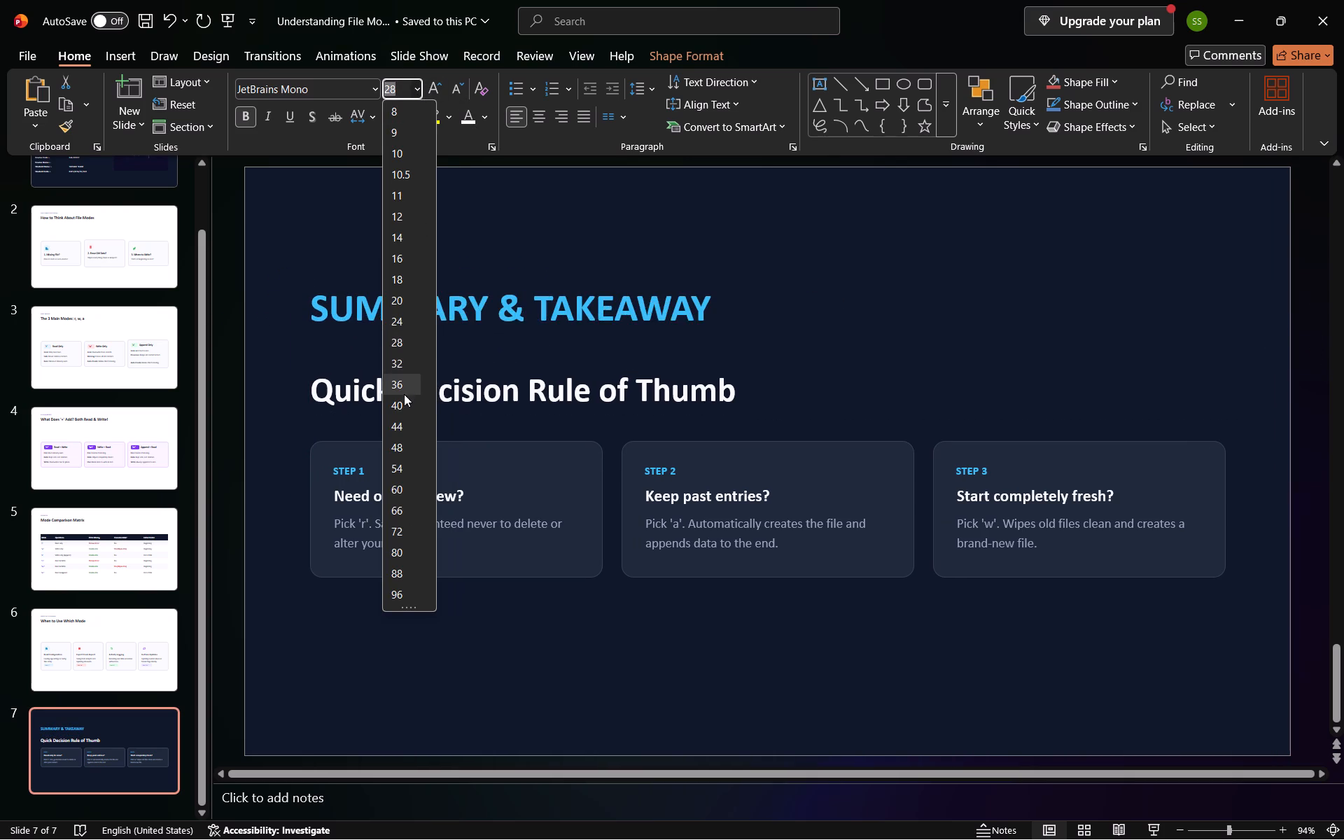
pyautogui.click(403, 410)
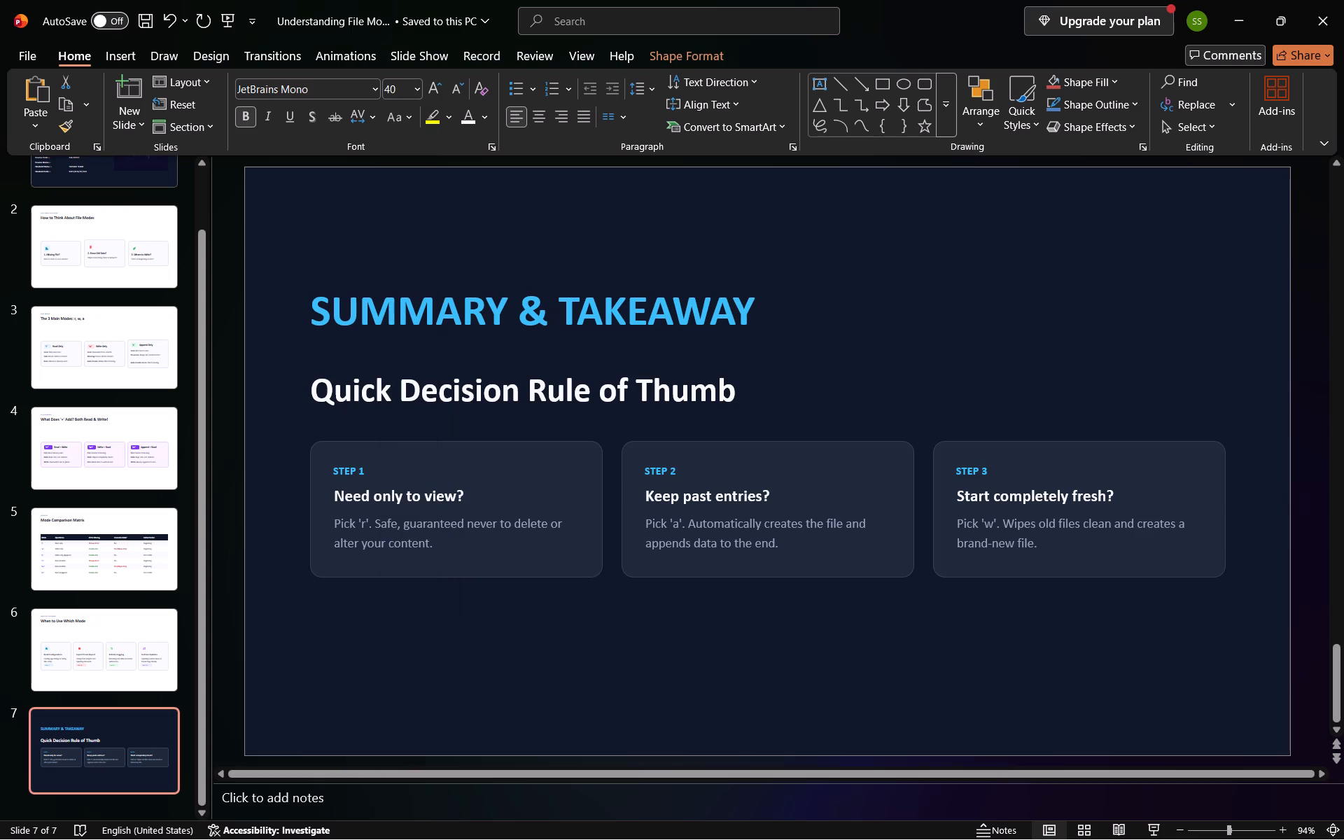
# Reposition the enlarged 'SUMMARY & TAKEAWAY' heading so its text sits roughly centred across the upper part of the slide.
pyautogui.click(432, 295)
pyautogui.moveTo(798, 321); pyautogui.dragTo(708, 288)
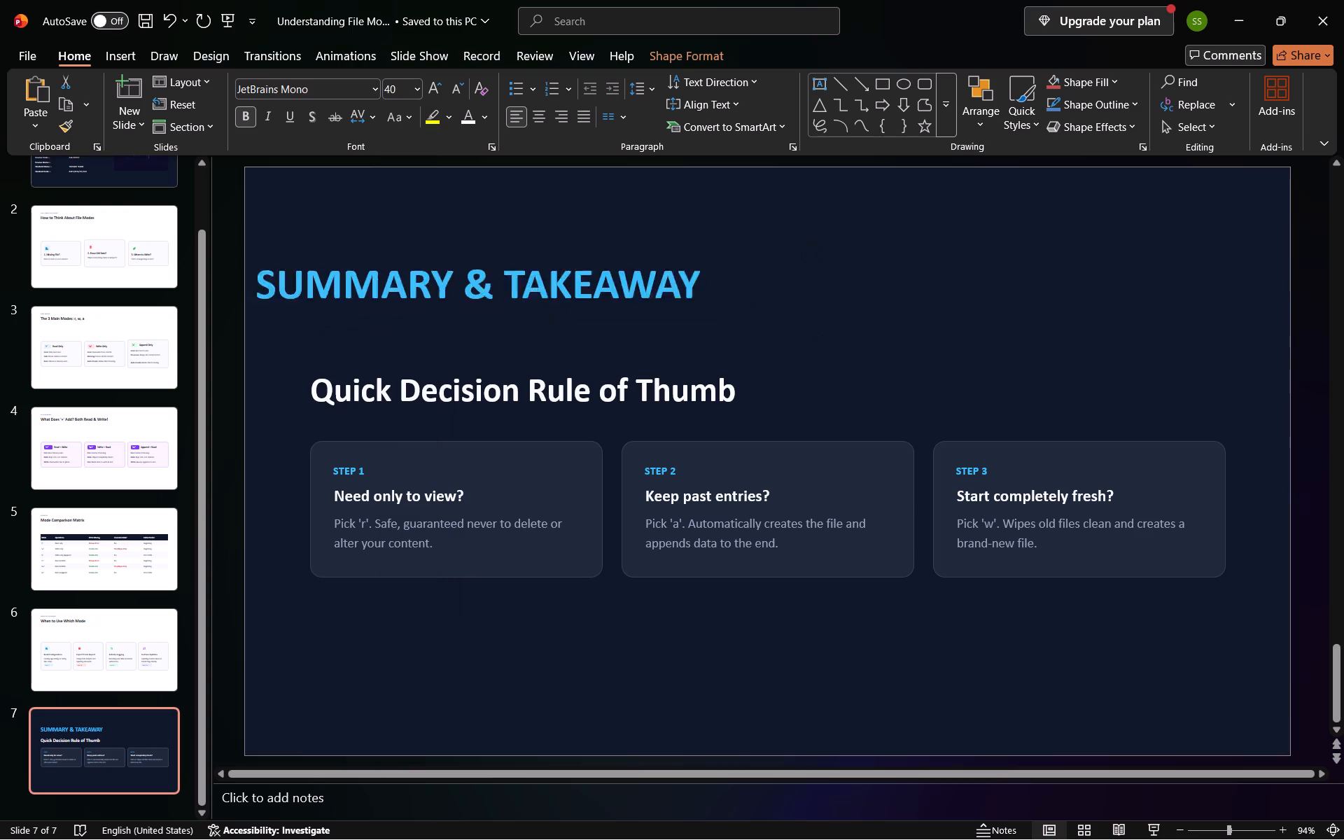
pyautogui.moveTo(708, 288); pyautogui.dragTo(934, 290)
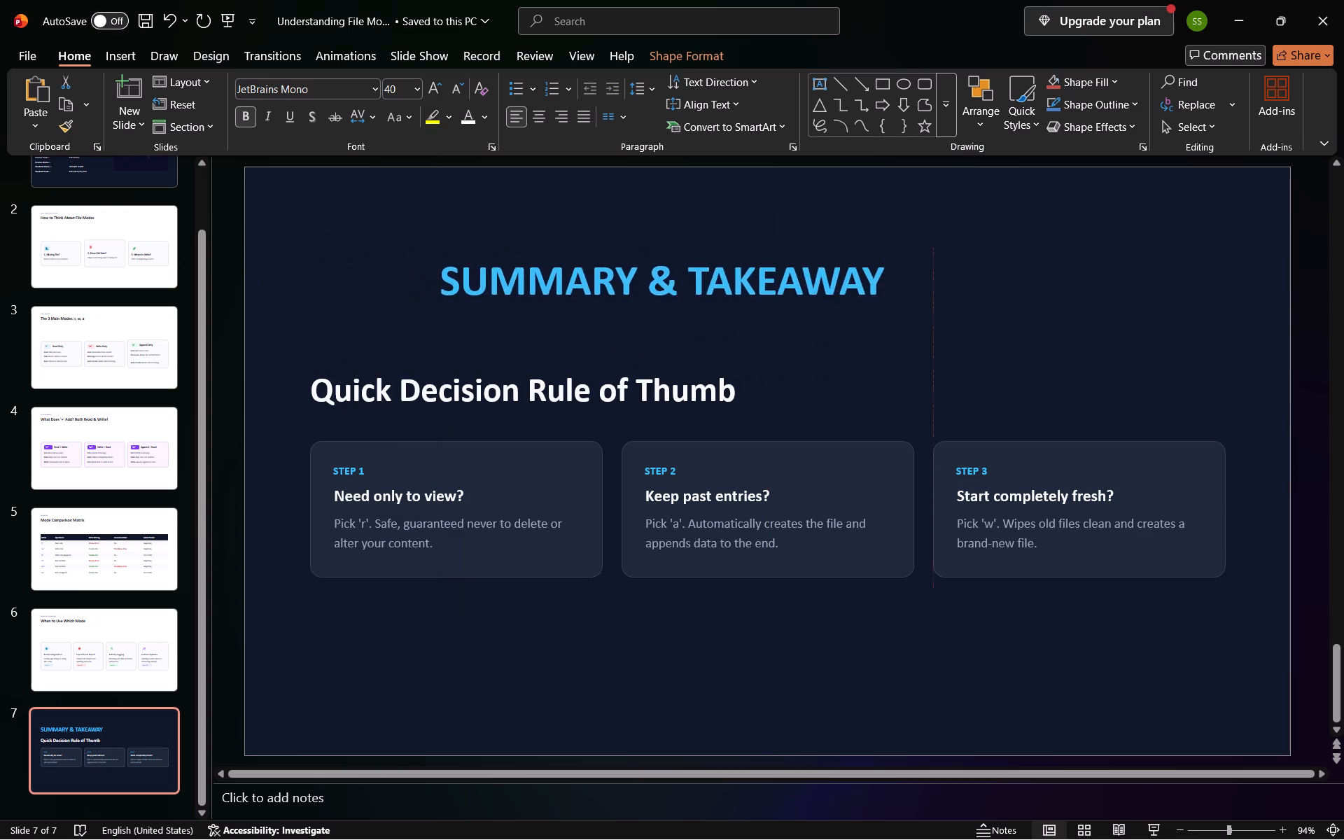
pyautogui.moveTo(934, 290); pyautogui.dragTo(1004, 288)
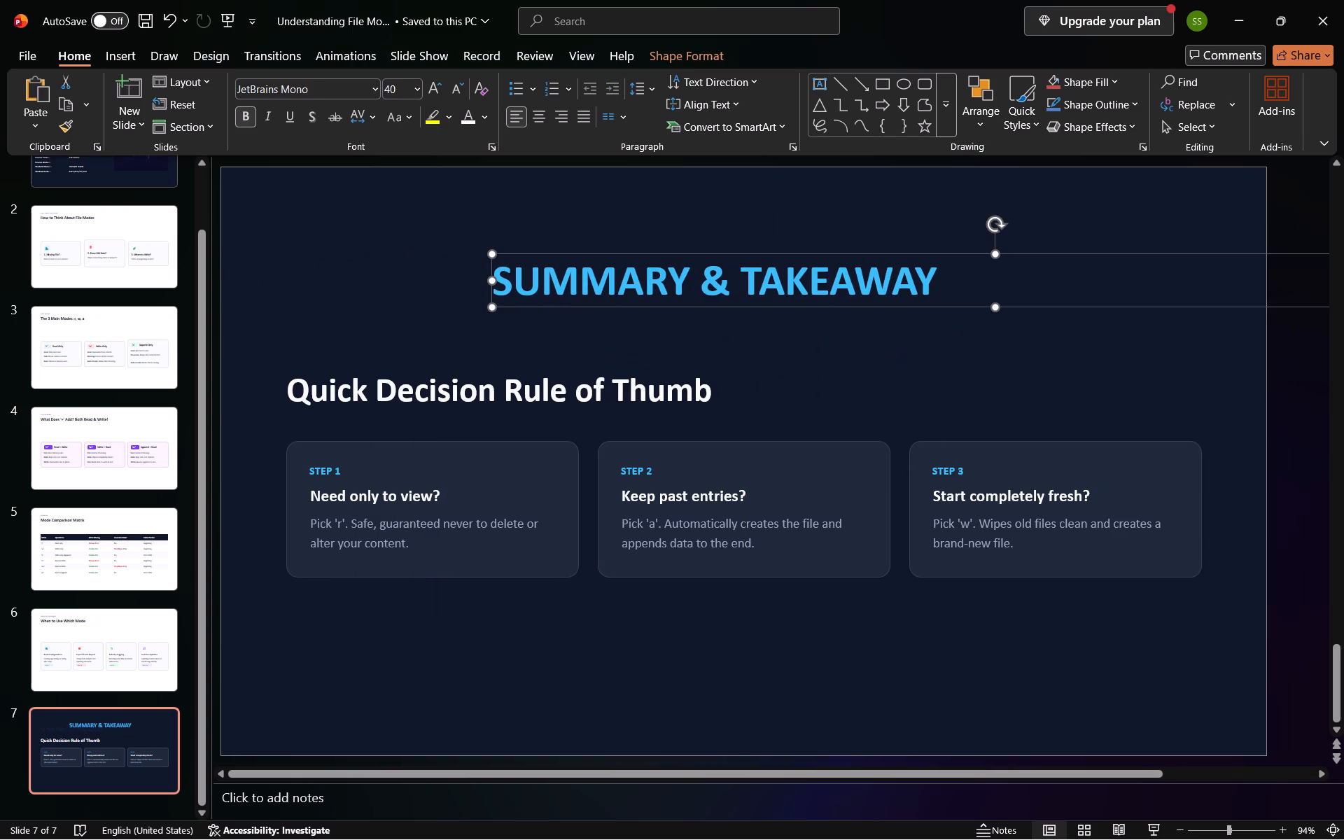
pyautogui.click(879, 365)
pyautogui.click(523, 678)
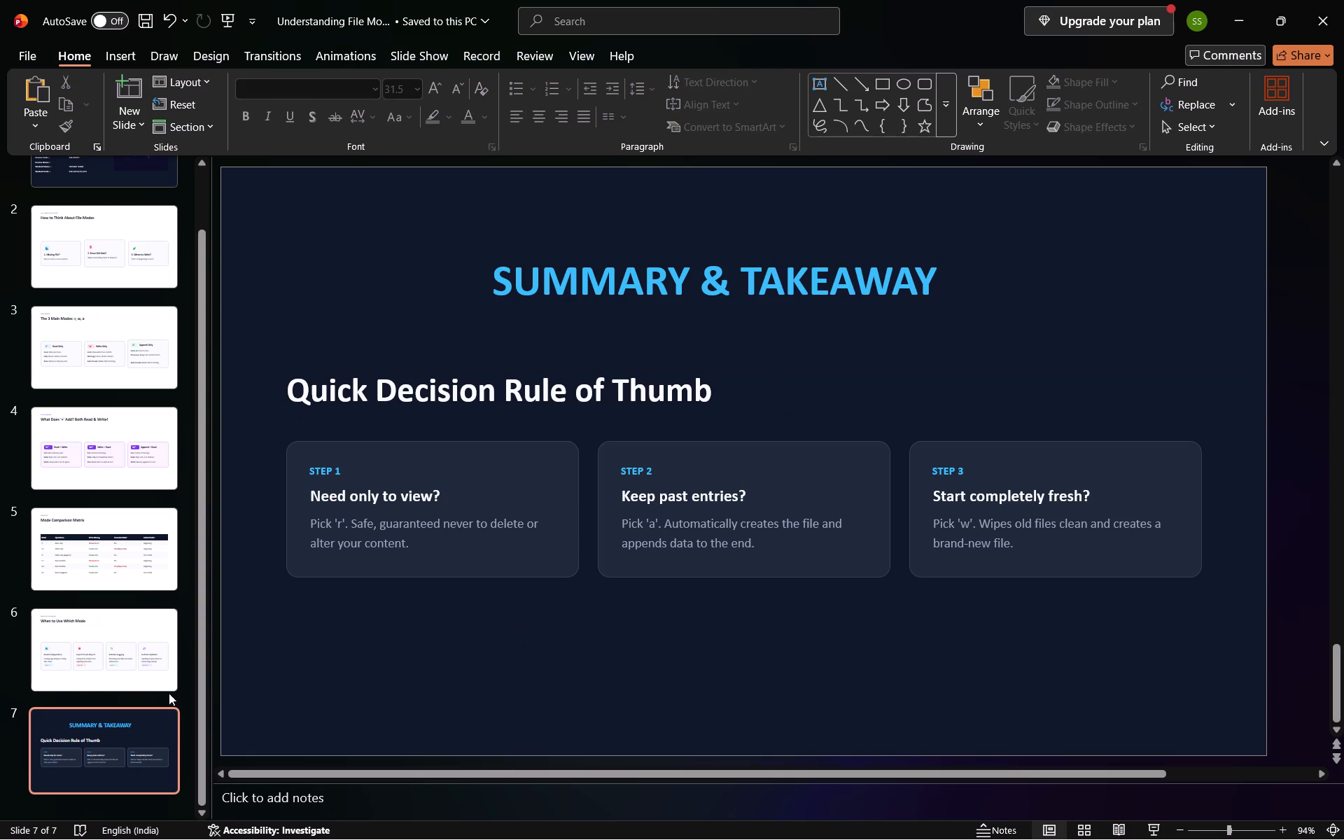
# Copy the 'File Modes Made Easy' title slide and choose the insertion point after the last slide.
pyautogui.scroll(-1, 169, 696)
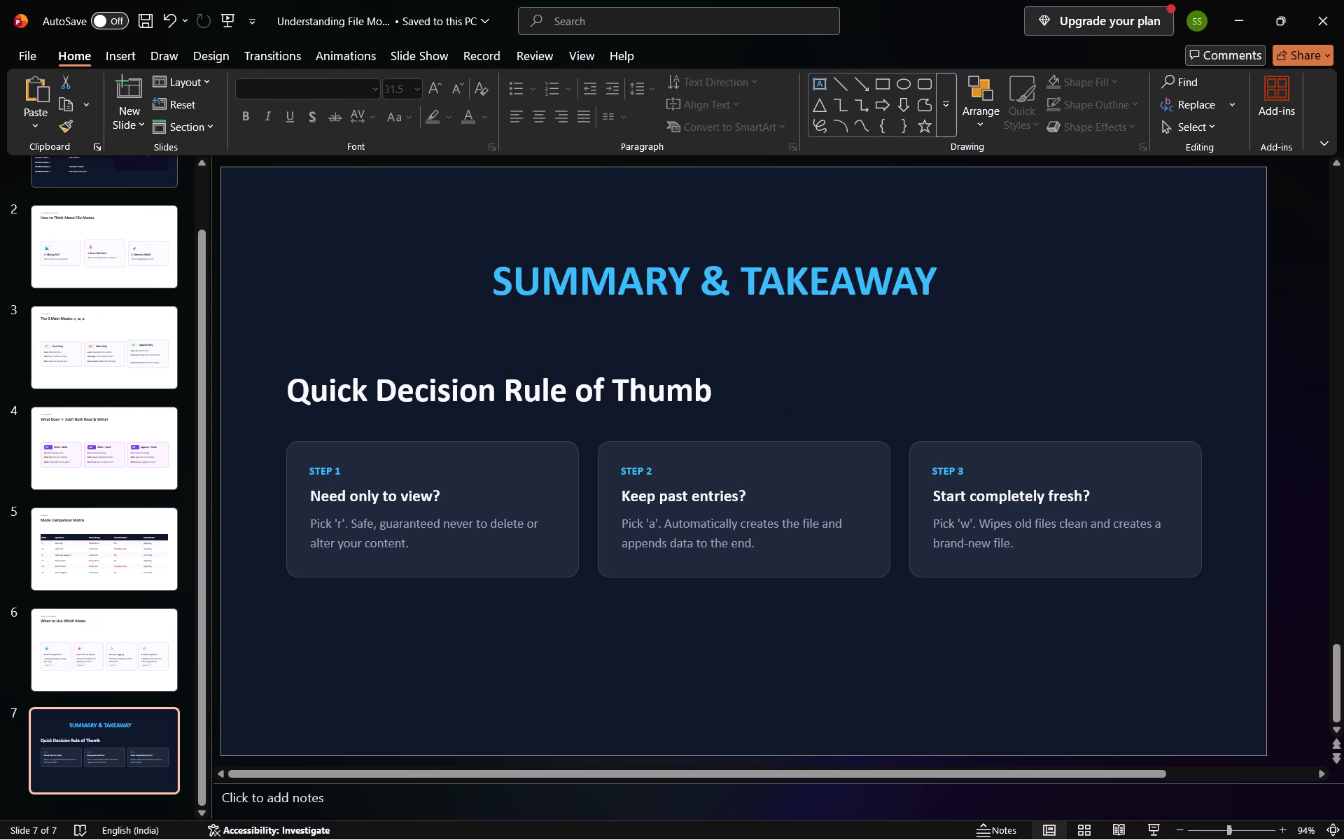
pyautogui.scroll(2, 140, 272)
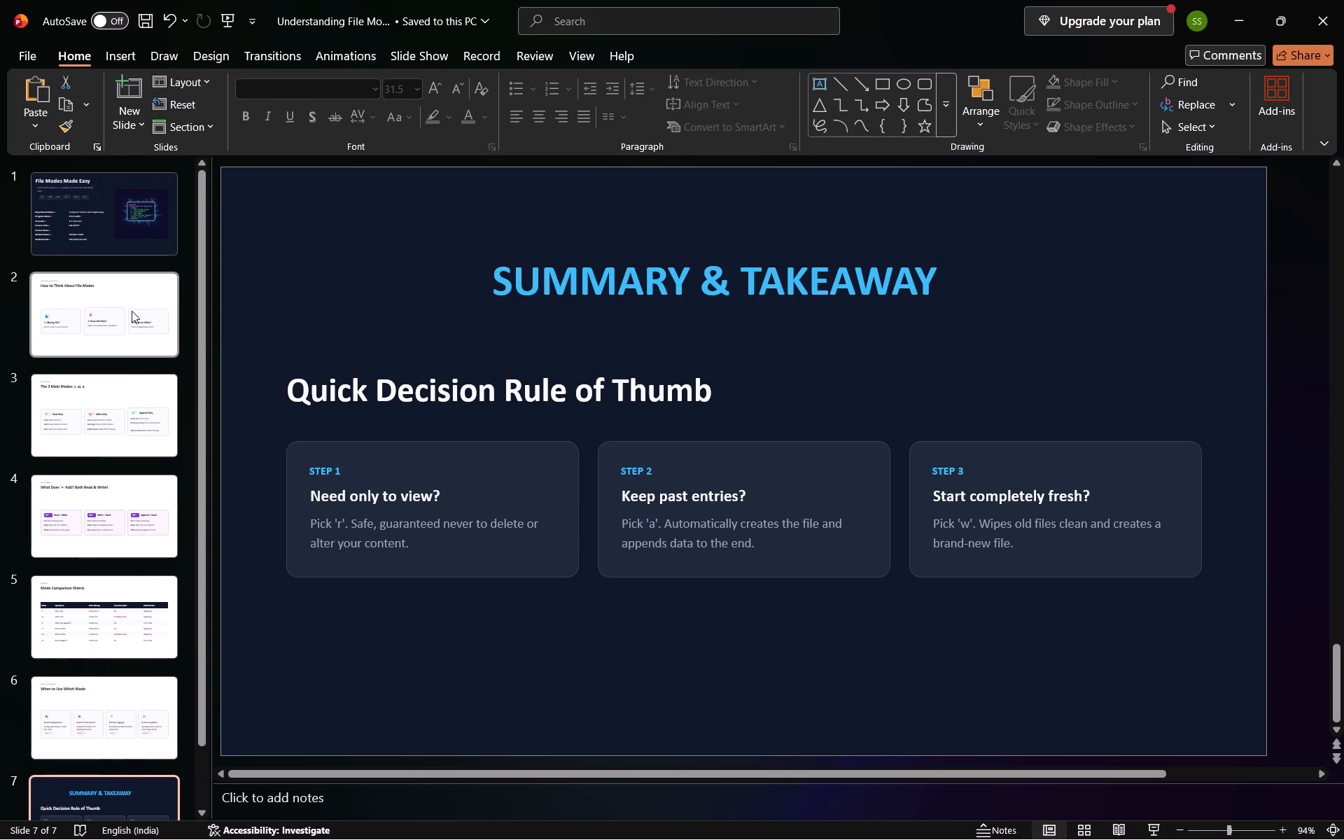
pyautogui.click(110, 223)
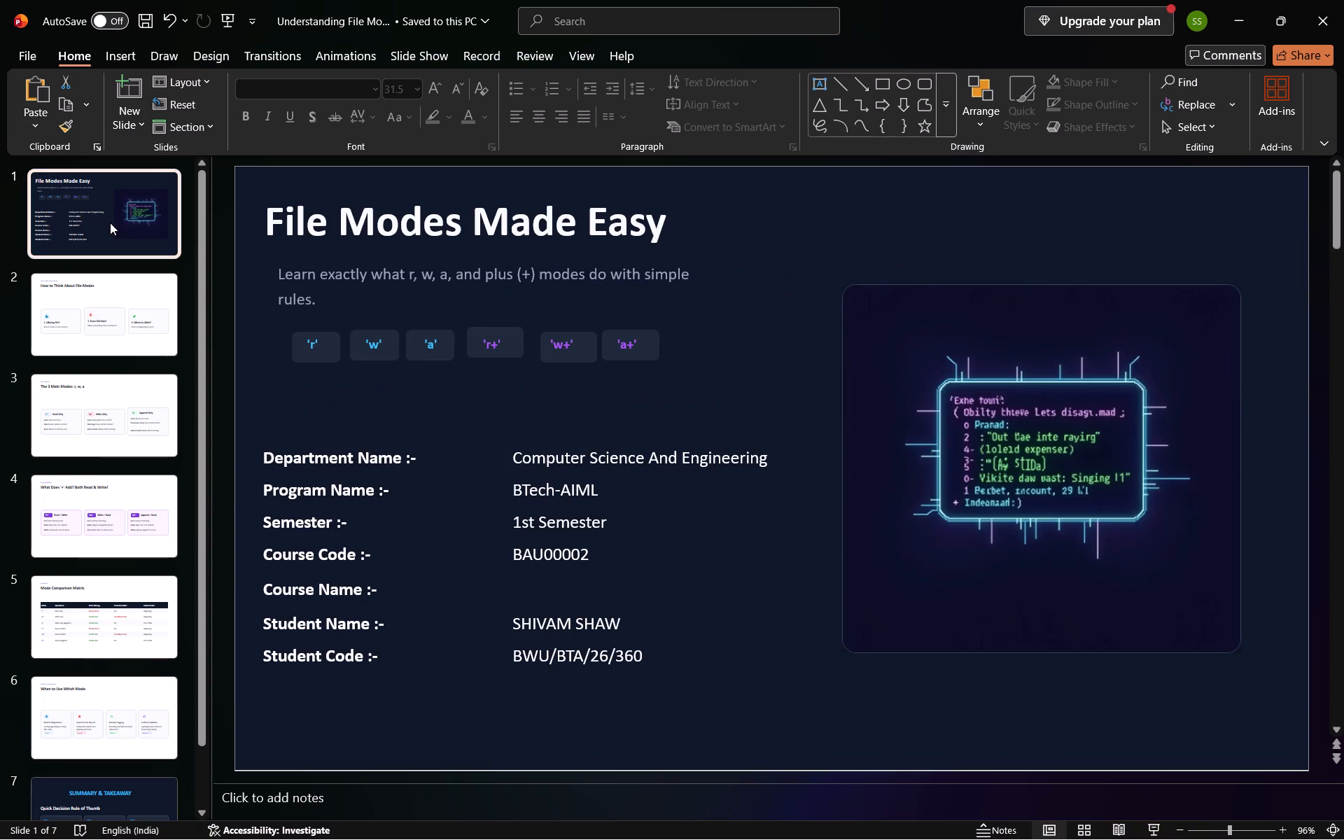
pyautogui.rightClick(110, 223)
pyautogui.click(176, 283)
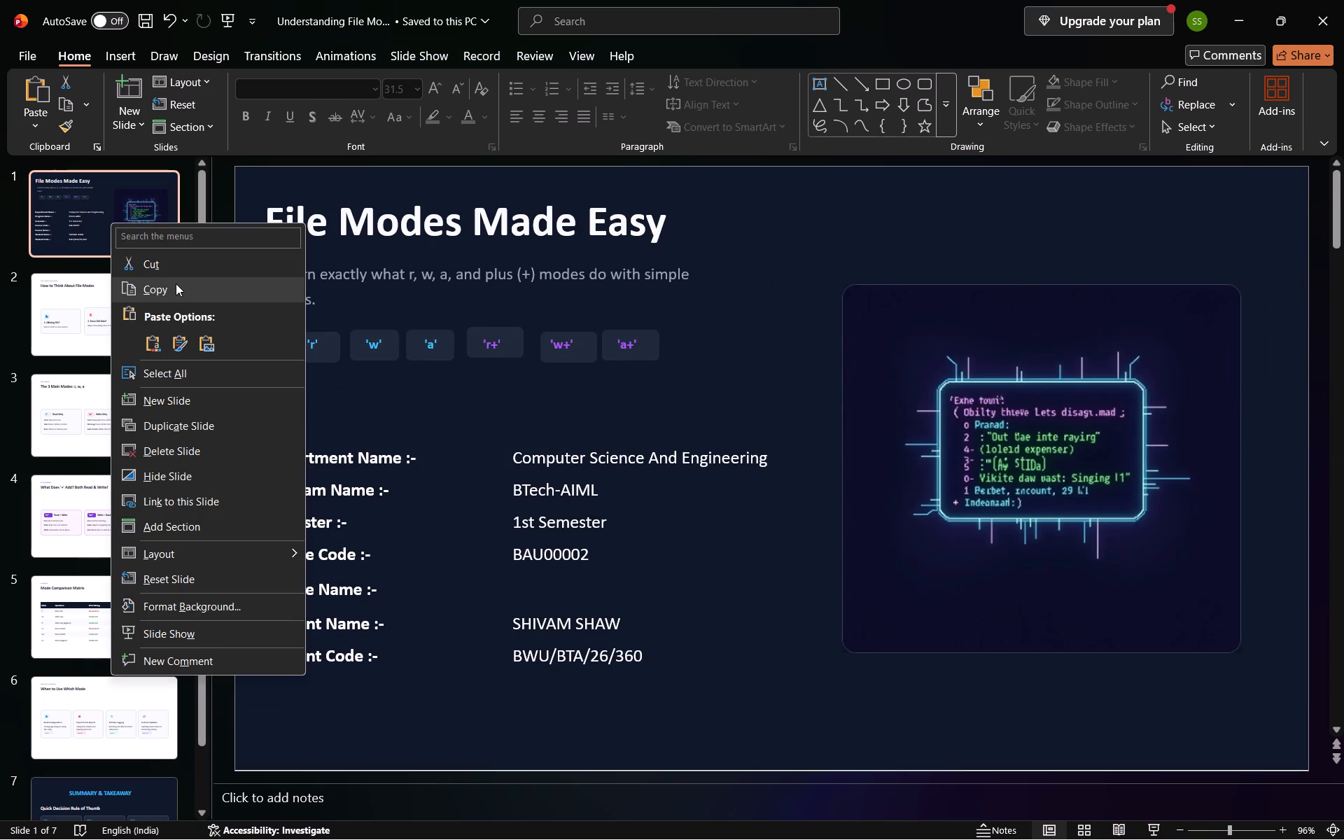
pyautogui.scroll(-5, 153, 290)
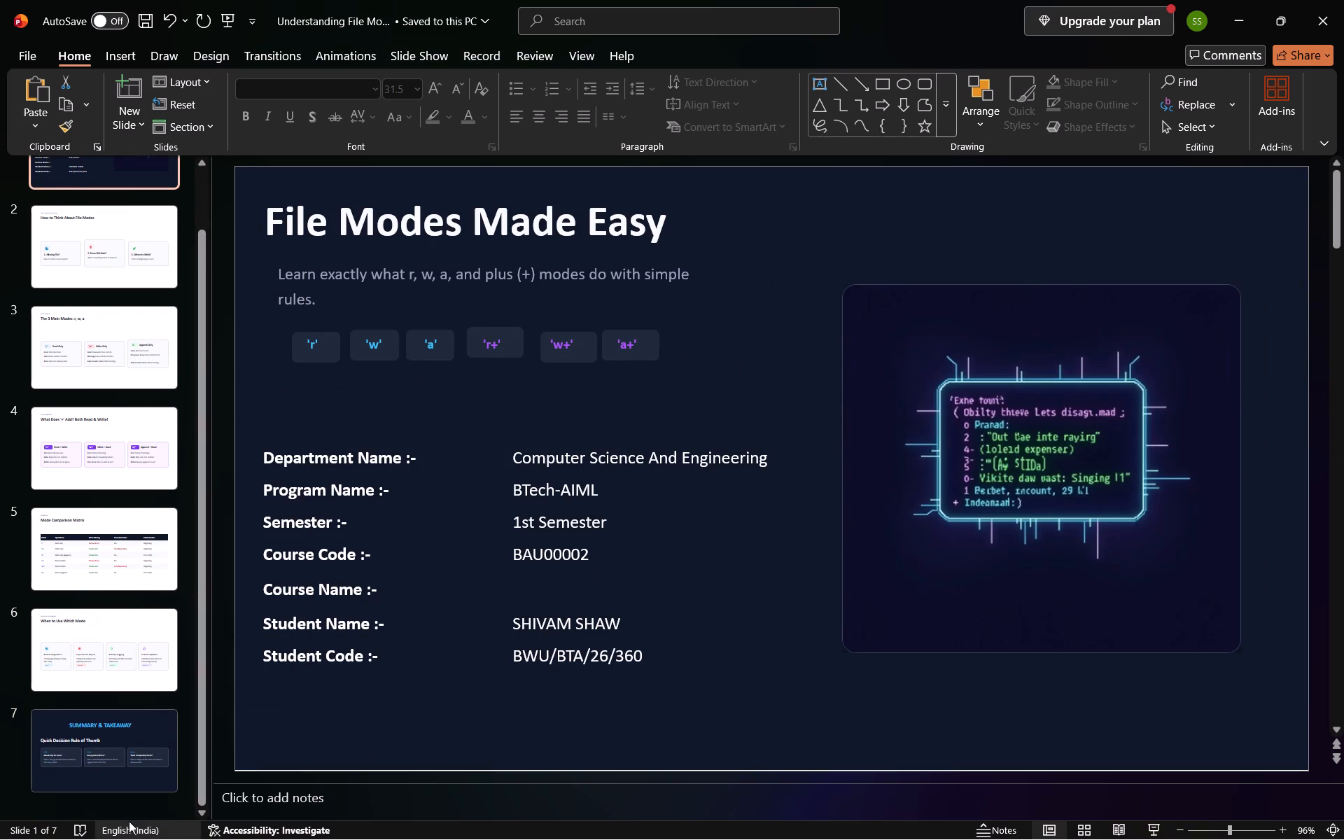
pyautogui.click(129, 819)
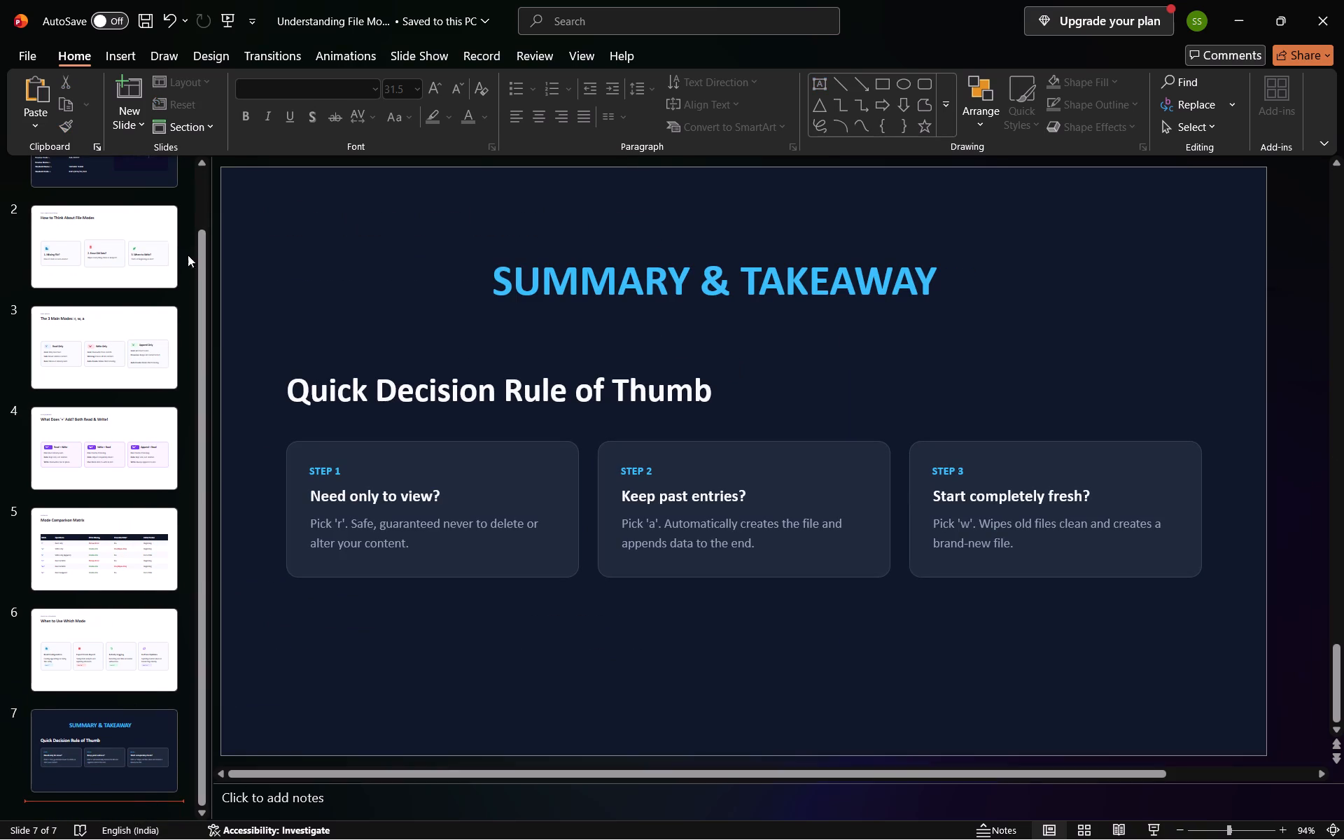
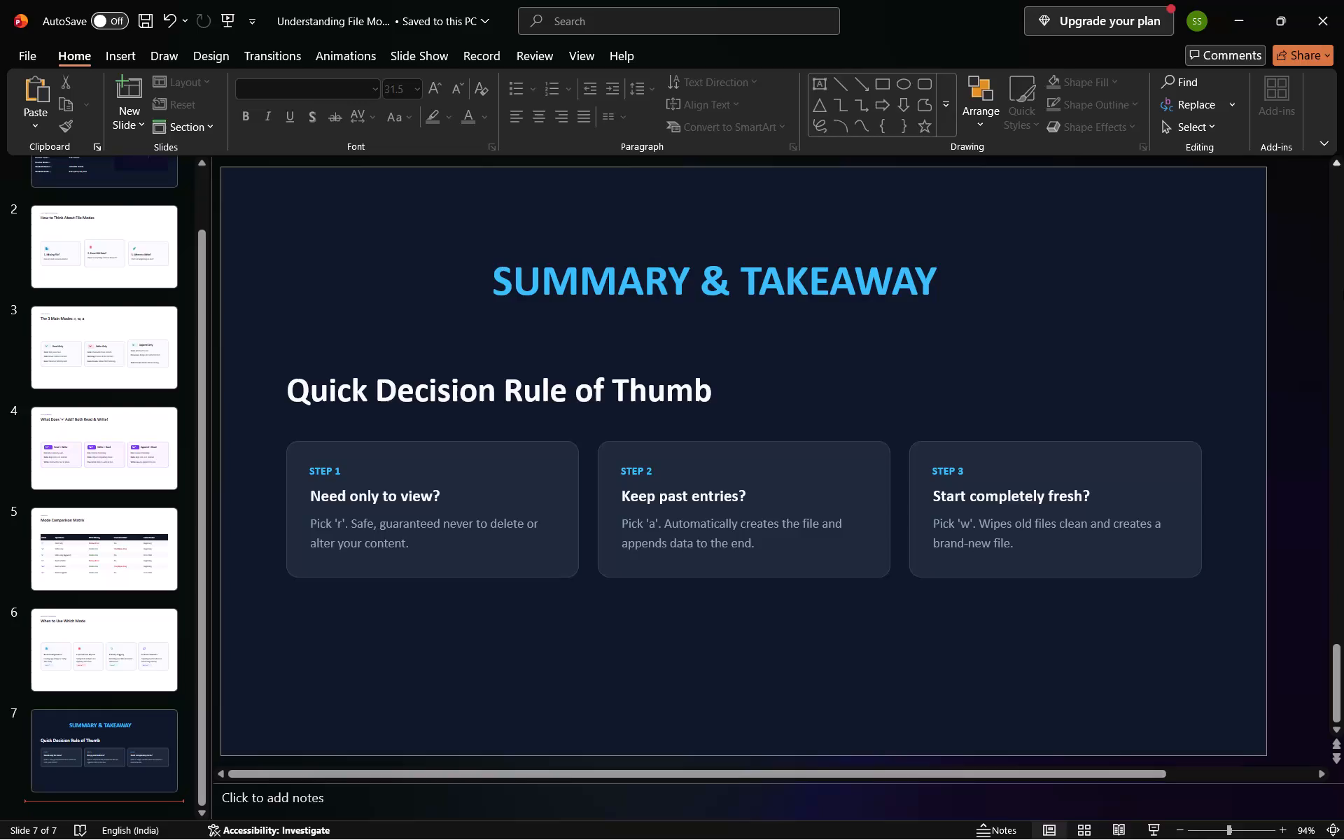
# Paste the copied 'File Modes Made Easy' title slide after 'Quick Decision Rule of Thumb' as slide 8.
pyautogui.hotkey('ctrl', 'v')
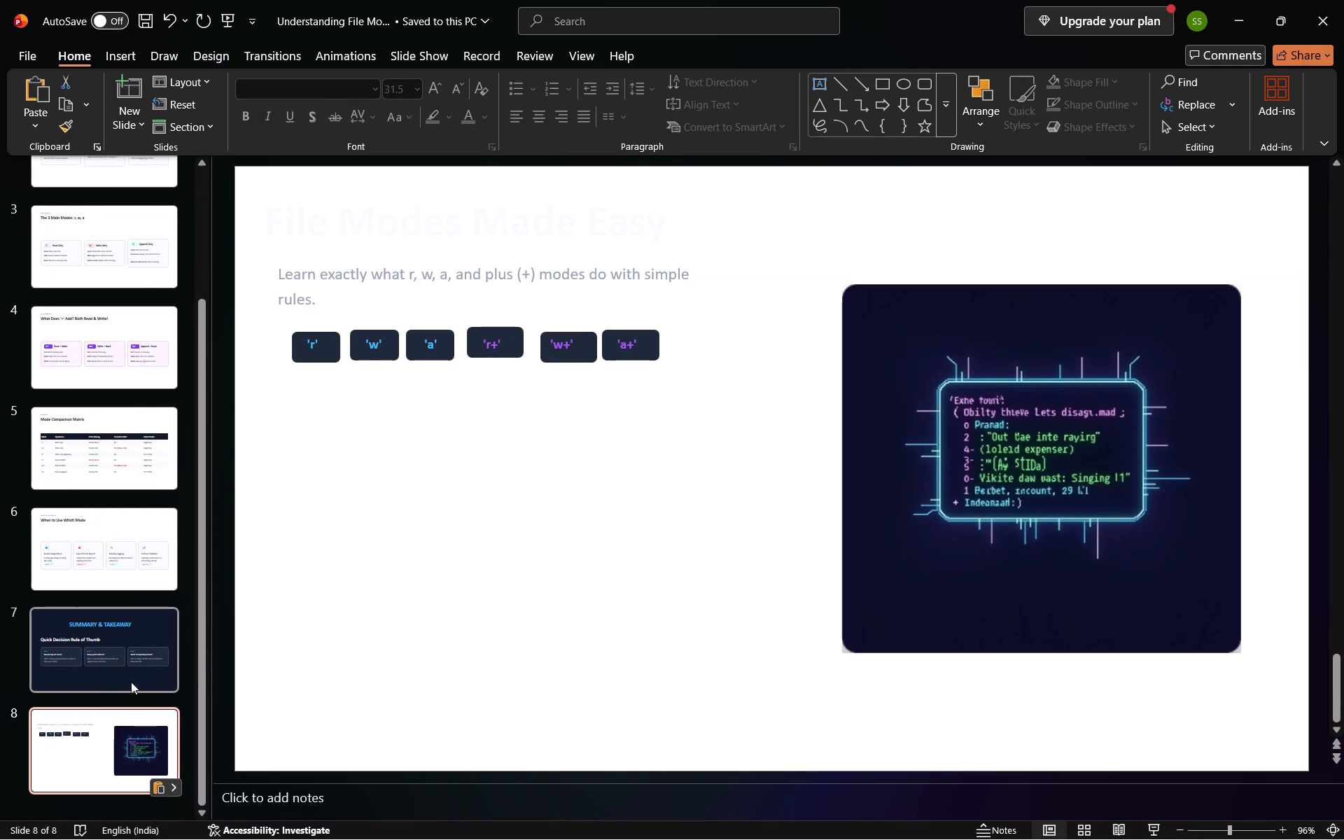
# Review the whole deck from the opening title slide through 'Quick Decision Rule of Thumb' to the pasted slide 8.
pyautogui.click(118, 682)
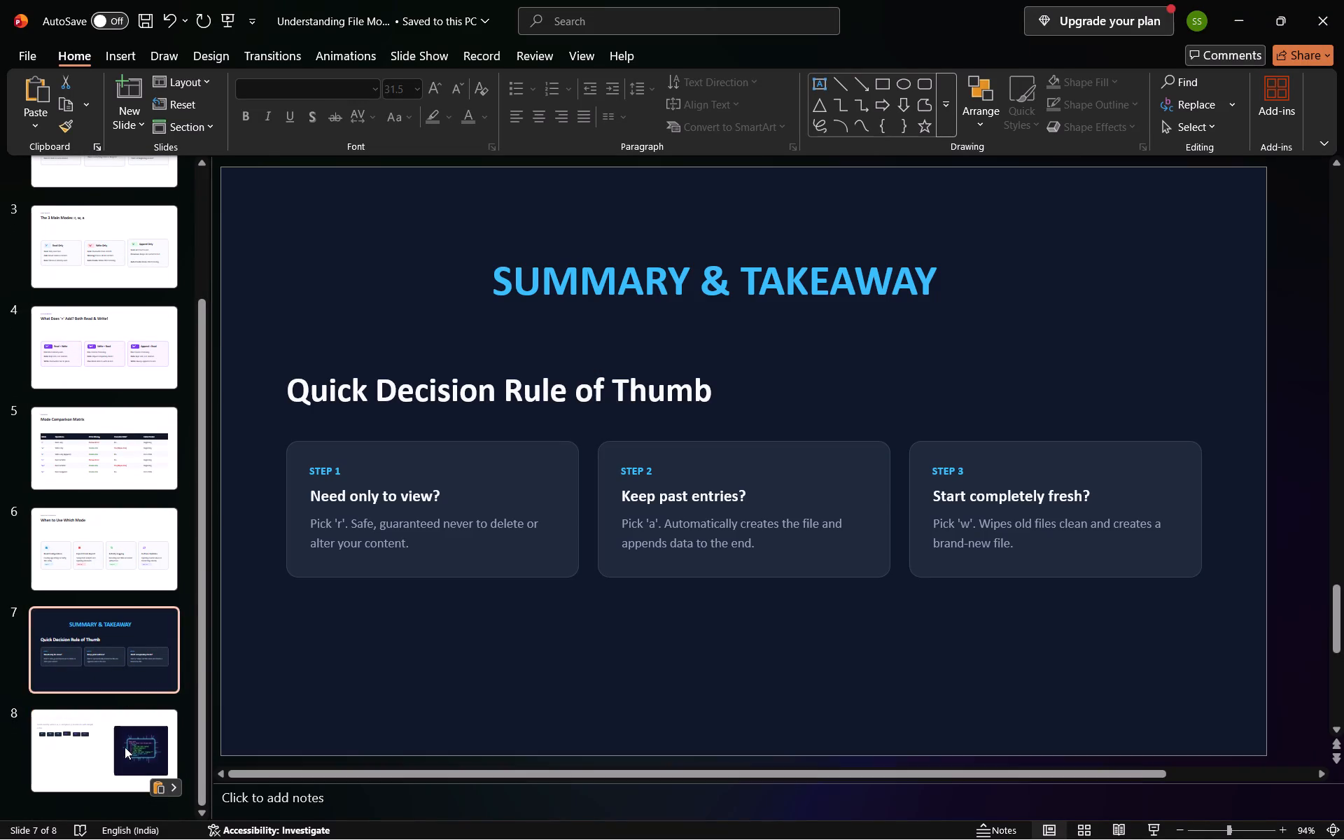
pyautogui.click(125, 747)
pyautogui.scroll(9, 118, 544)
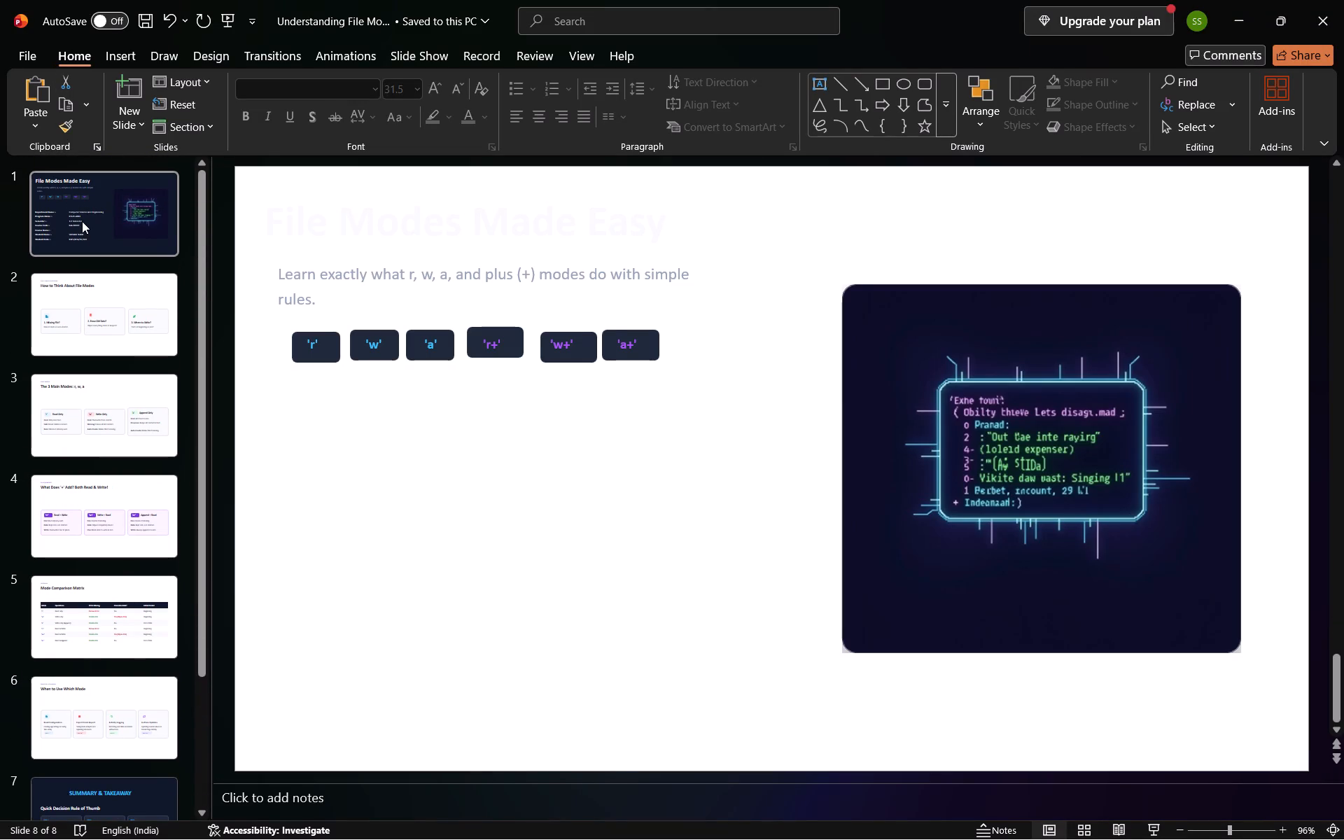
pyautogui.click(82, 221)
pyautogui.click(89, 307)
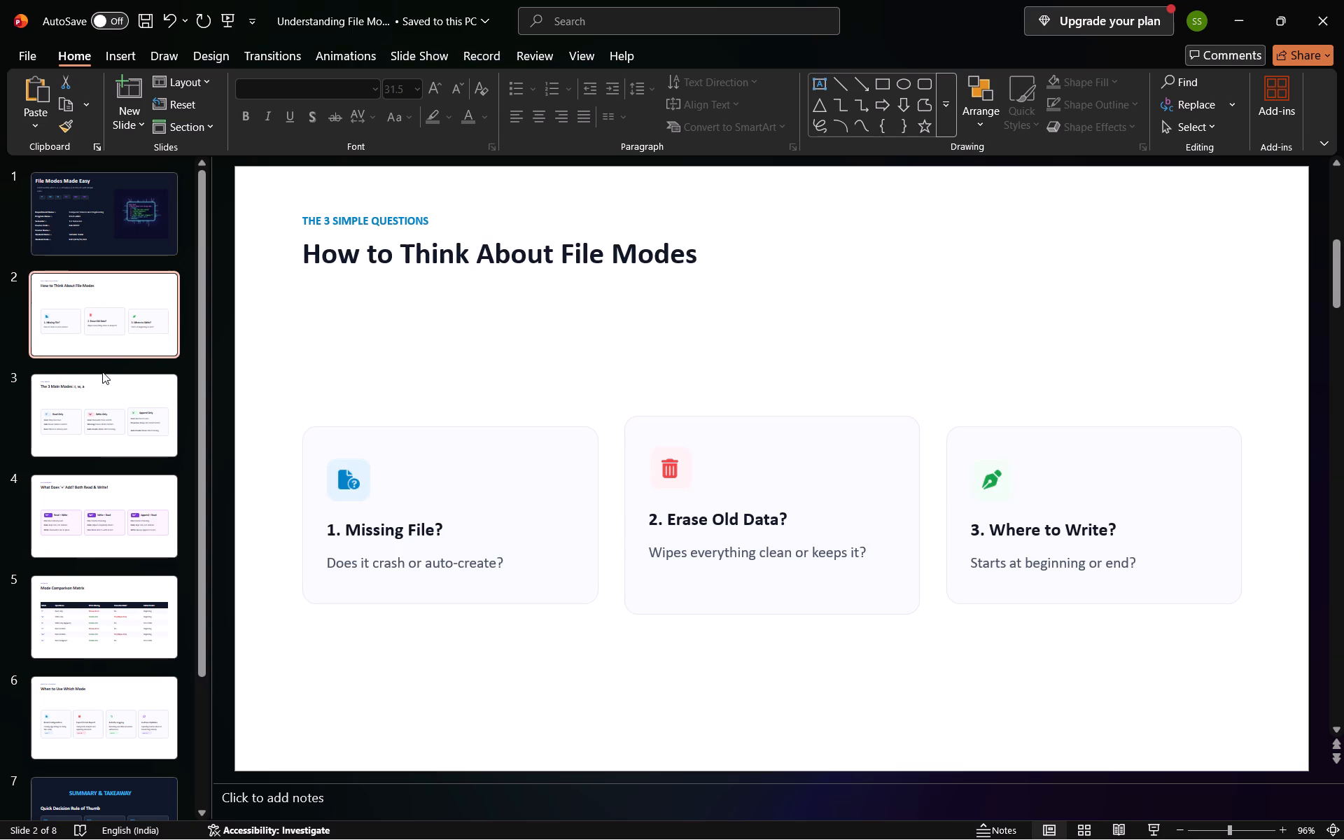
pyautogui.click(104, 380)
pyautogui.click(112, 507)
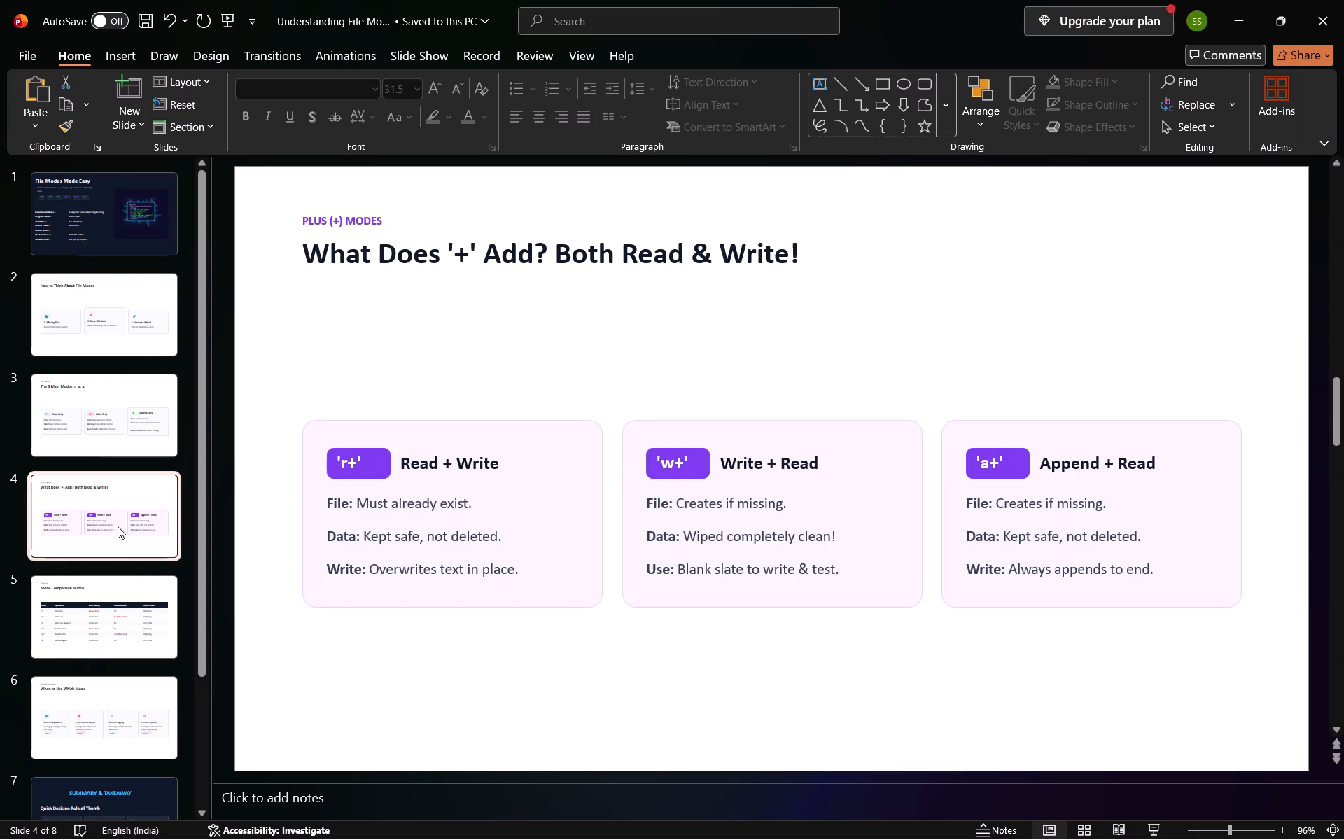
pyautogui.click(125, 617)
pyautogui.click(156, 732)
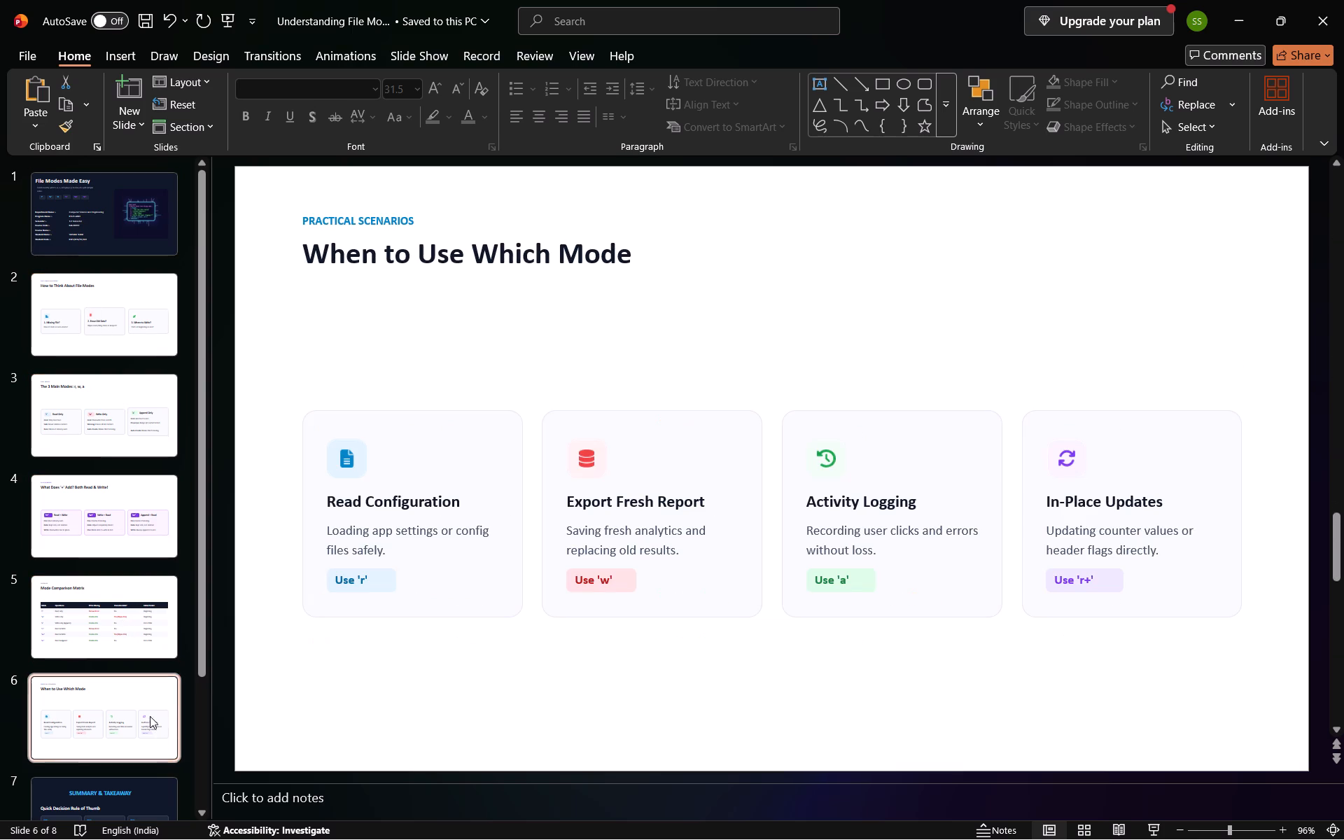
pyautogui.scroll(-1, 146, 697)
pyautogui.click(130, 734)
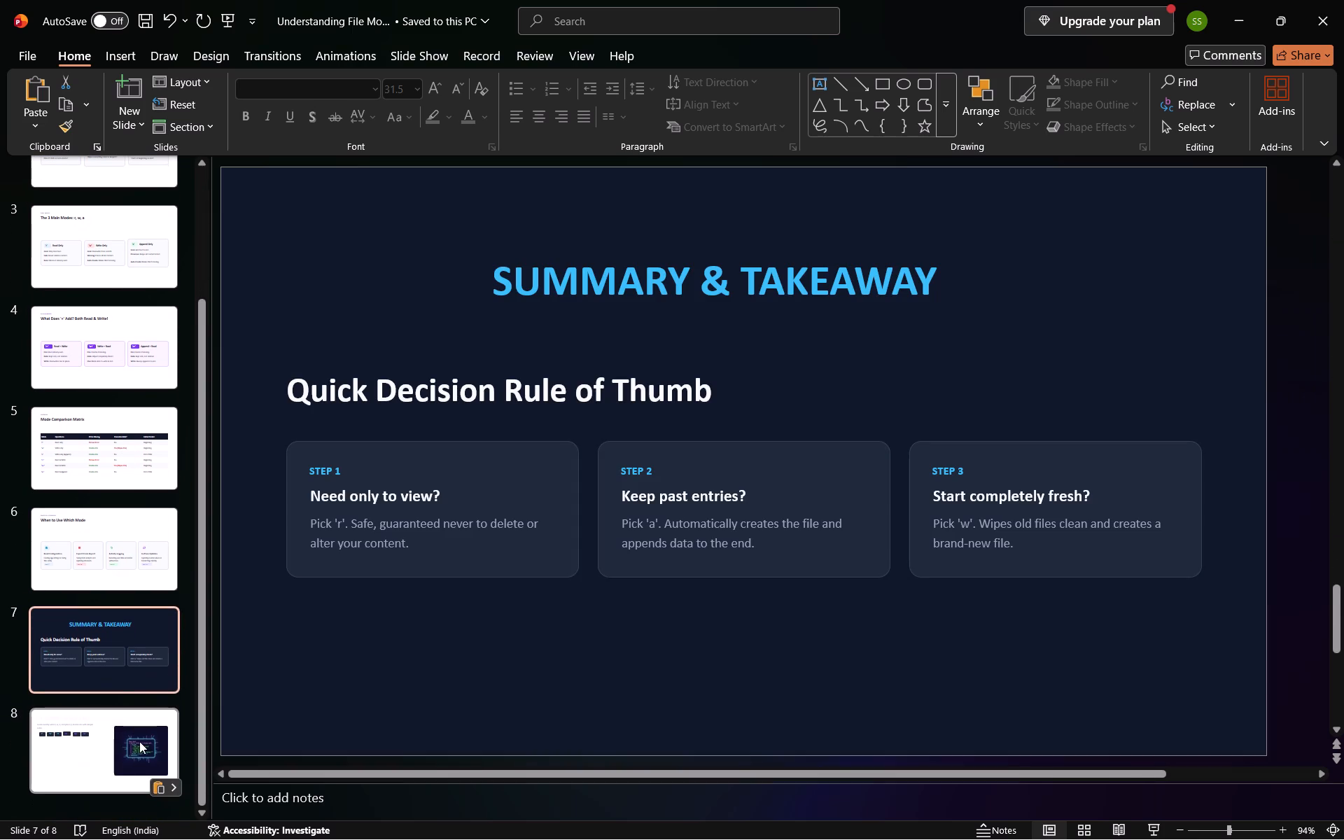
pyautogui.click(139, 741)
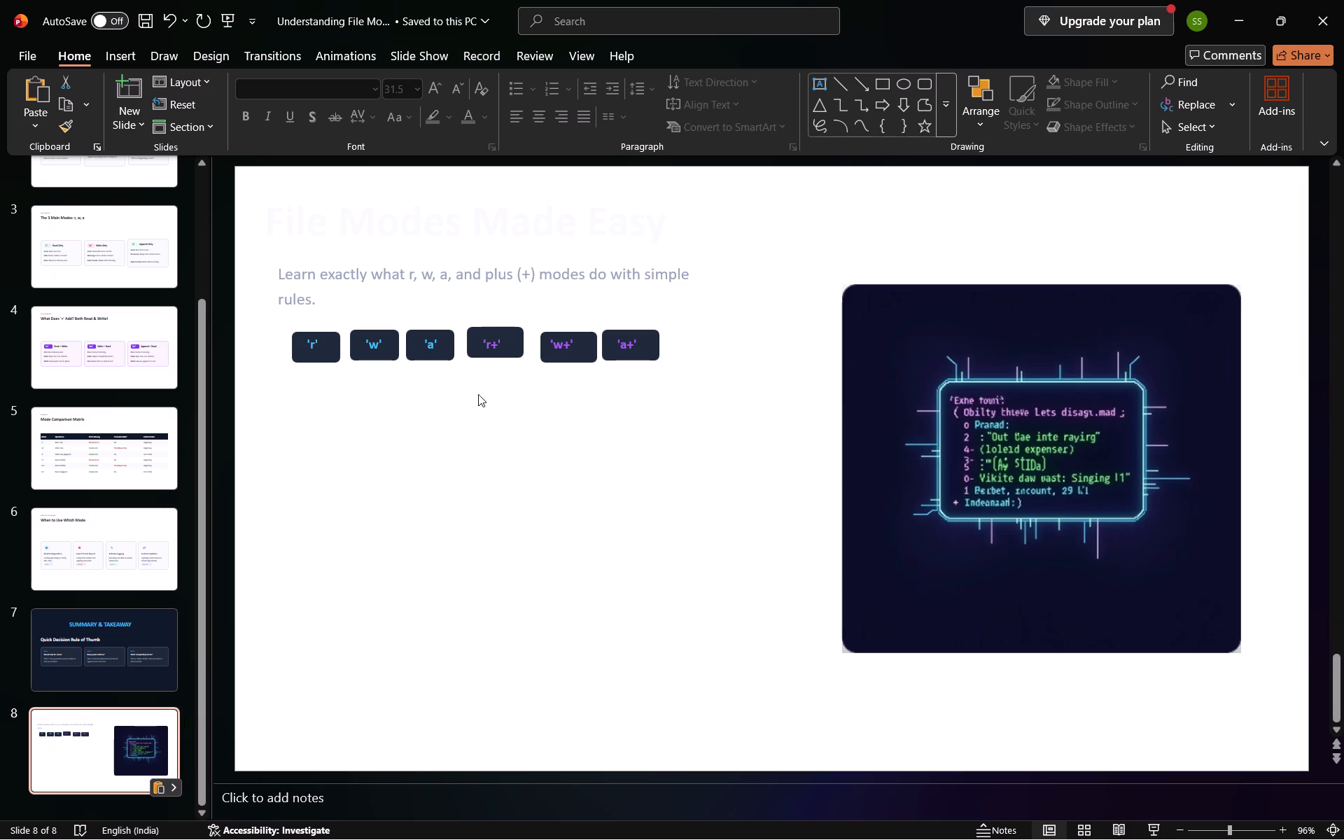
# Clear all text, mode tiles and the picture from the pasted title slide copy, leaving slide 8 blank.
pyautogui.click(306, 279)
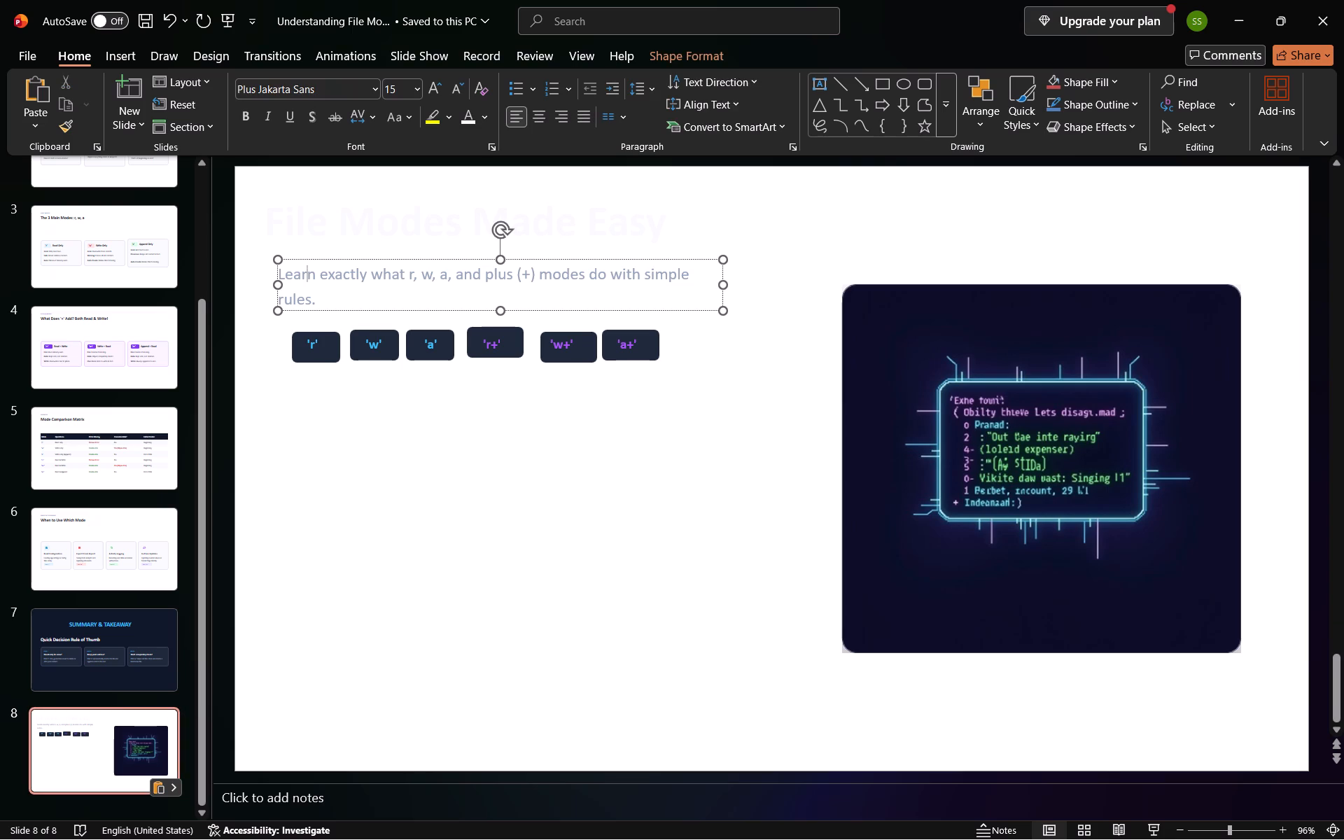
pyautogui.hotkey('ctrl', 'a')
pyautogui.press('space')
pyautogui.moveTo(294, 343); pyautogui.dragTo(592, 359)
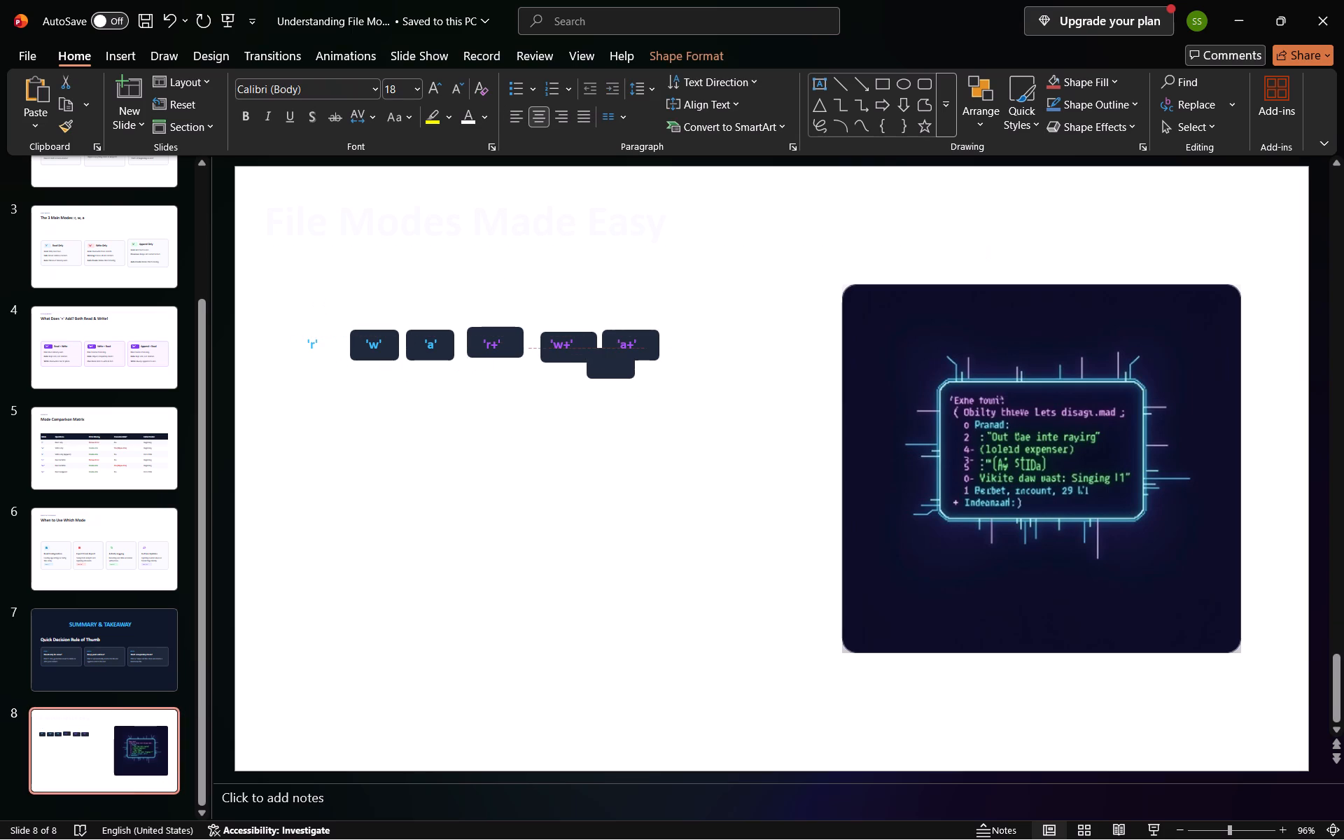
pyautogui.moveTo(592, 359); pyautogui.dragTo(596, 356)
pyautogui.hotkey('ctrl', 'a')
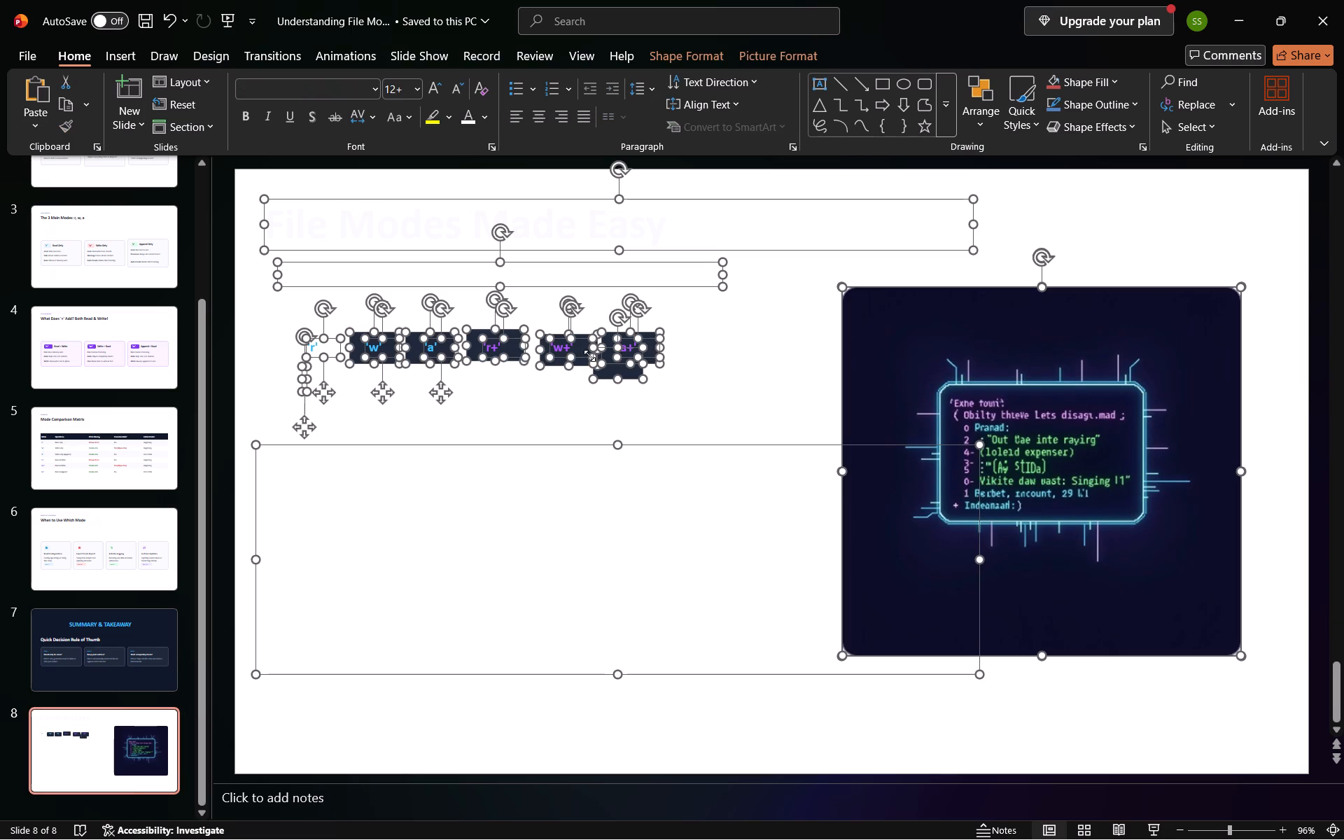
pyautogui.press('space')
pyautogui.press('Delete')
pyautogui.click(617, 348)
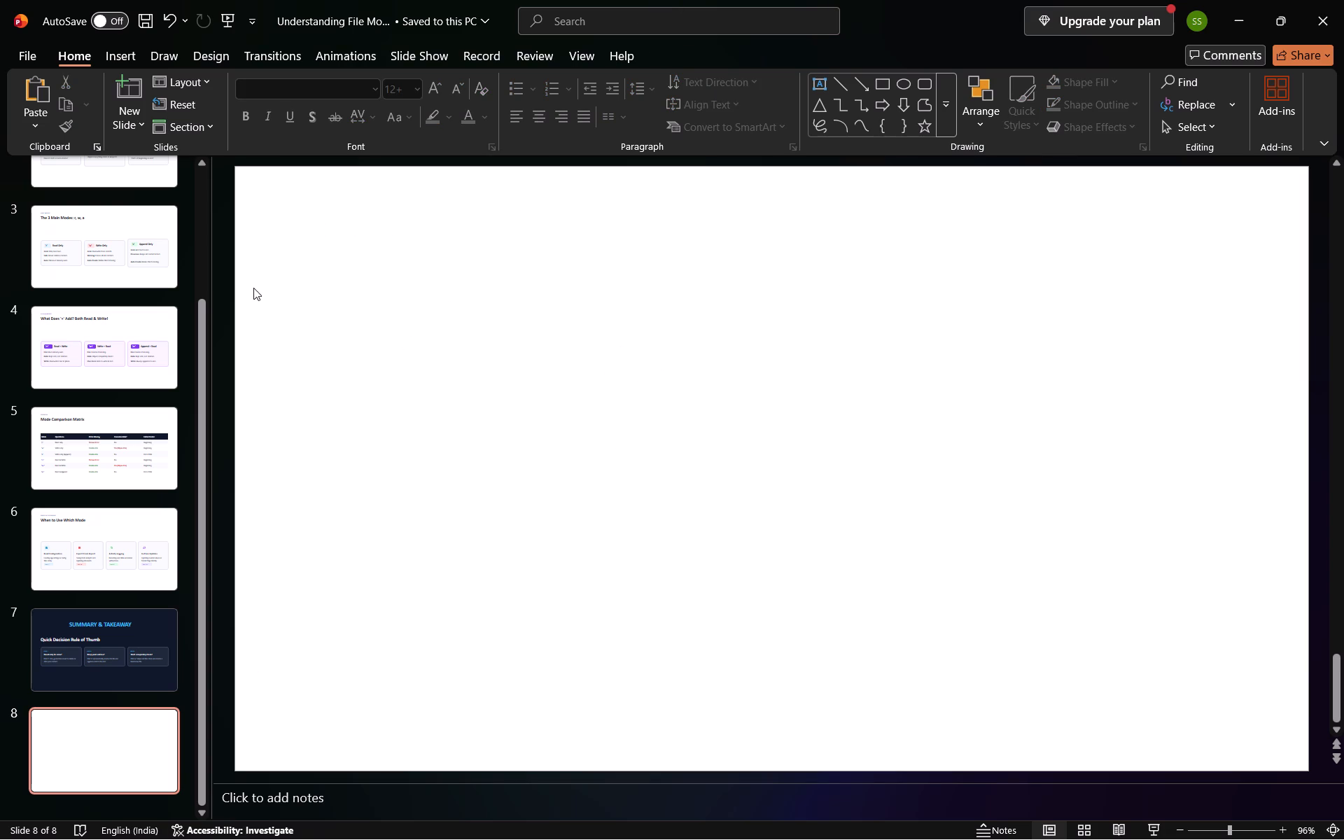
# Insert WordArt in the white style with red outline and hard shadow on slide 8, reading 'THANK YOU'.
pyautogui.click(348, 85)
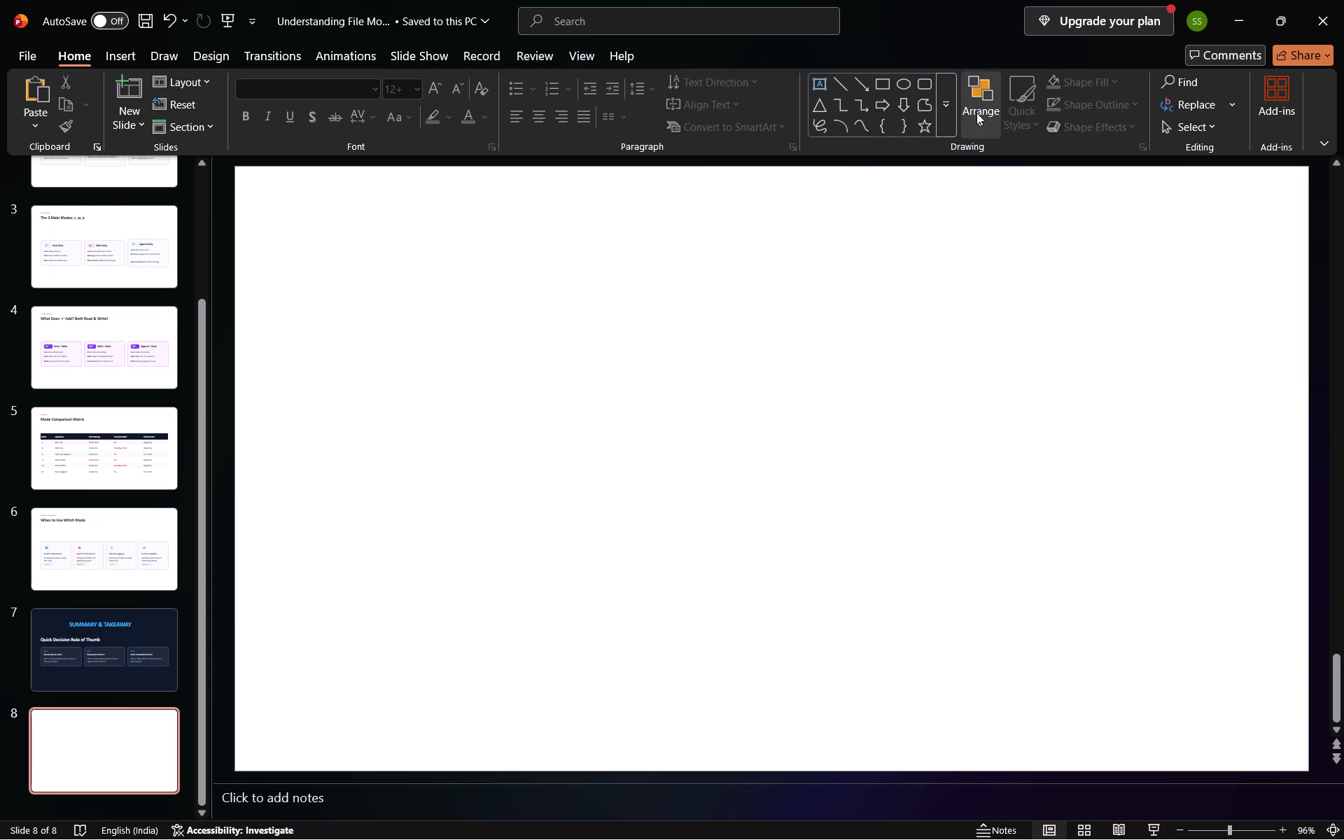
pyautogui.click(976, 113)
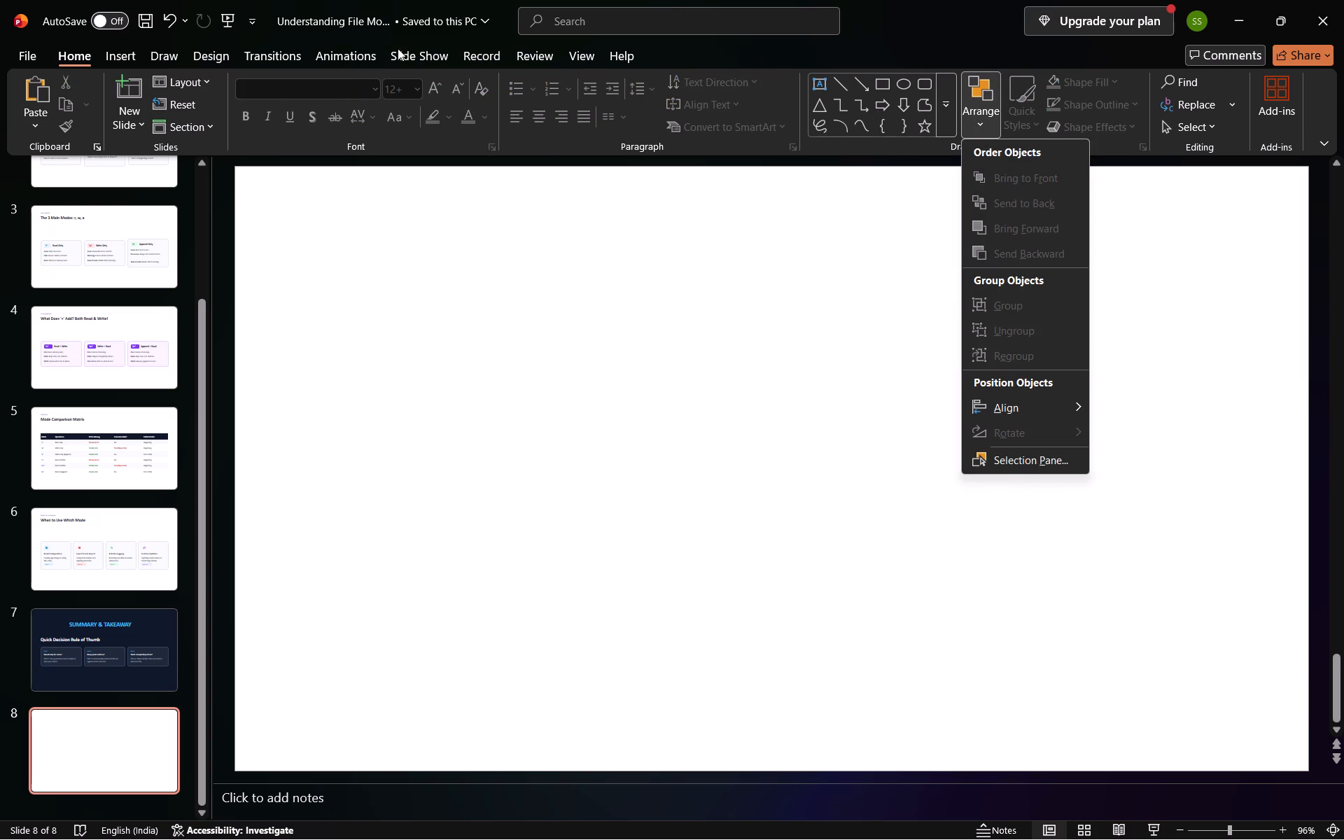
pyautogui.click(121, 50)
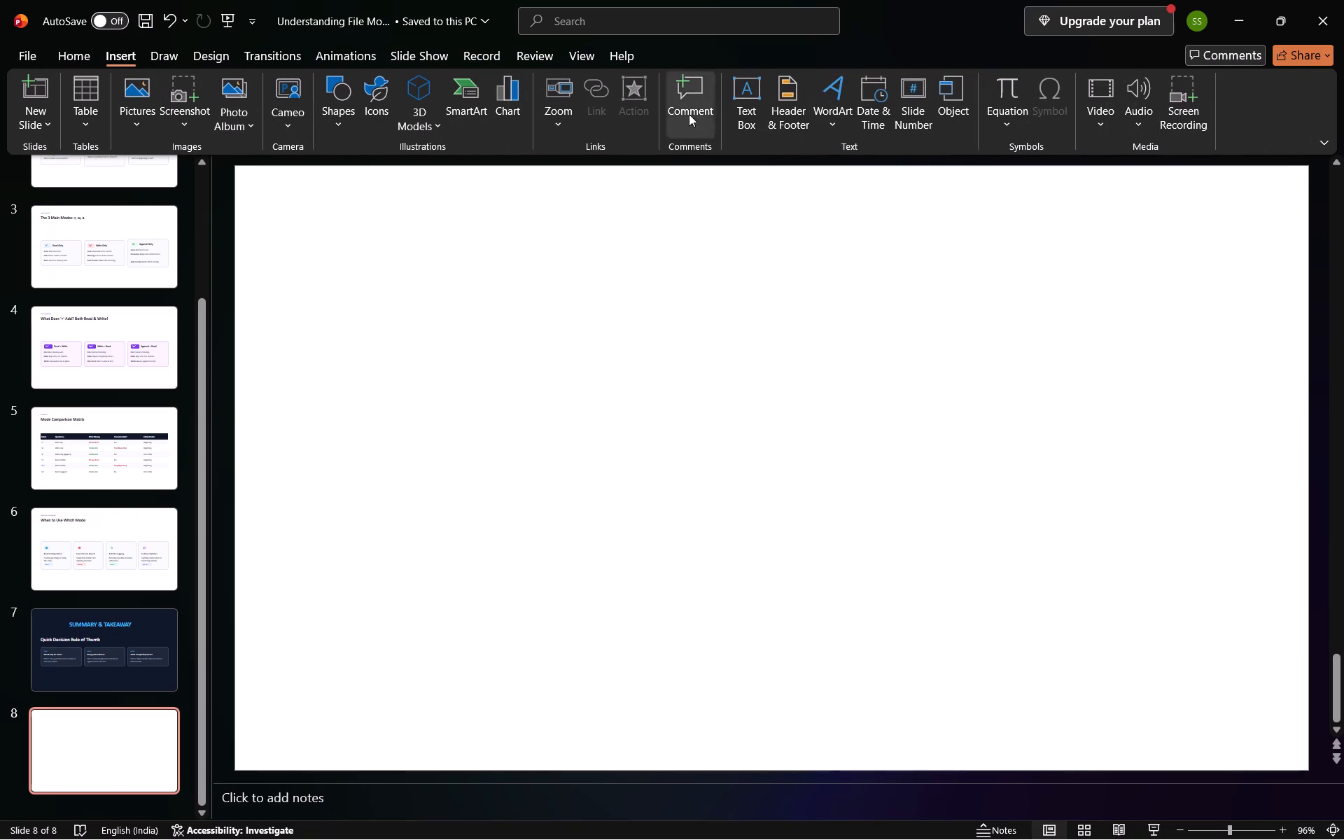
pyautogui.click(834, 119)
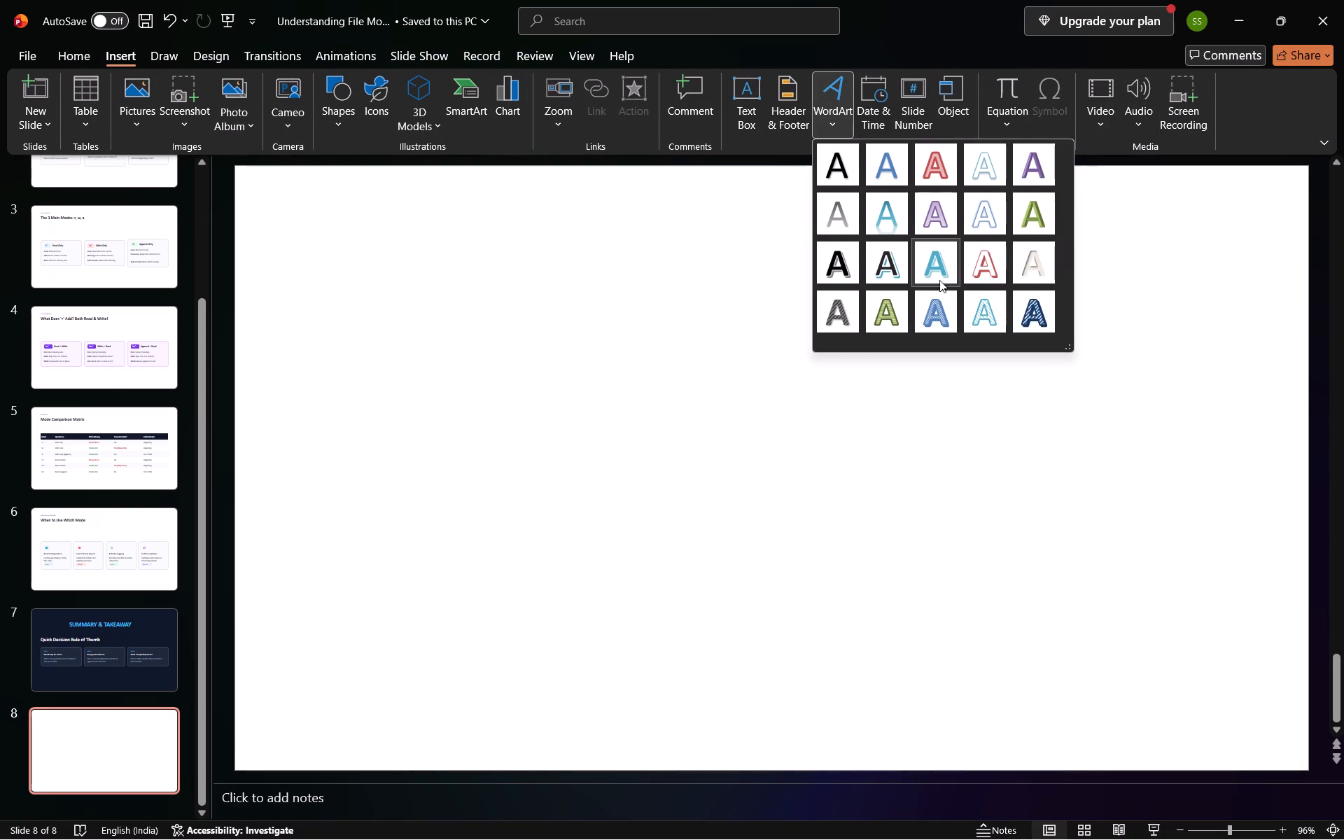
pyautogui.click(988, 272)
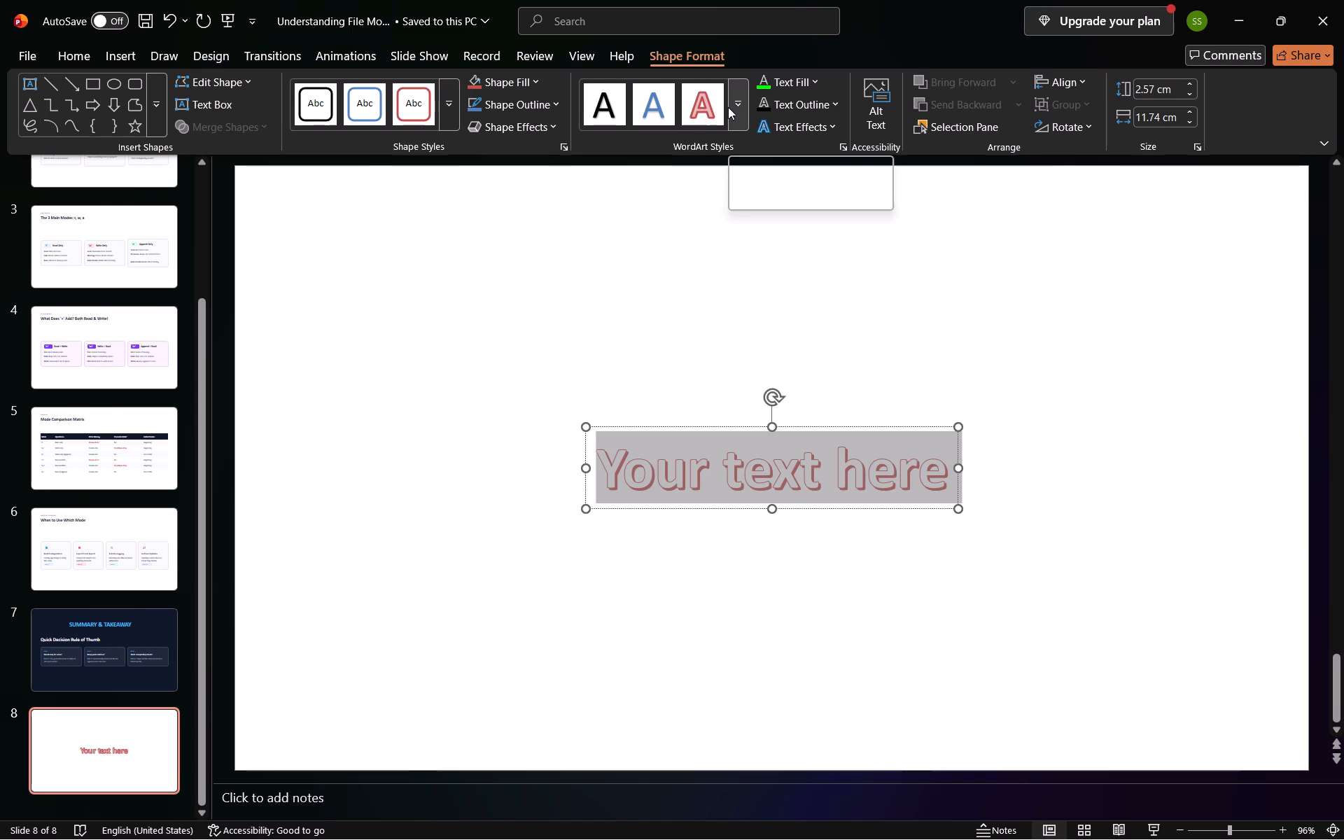
pyautogui.write('THAN')
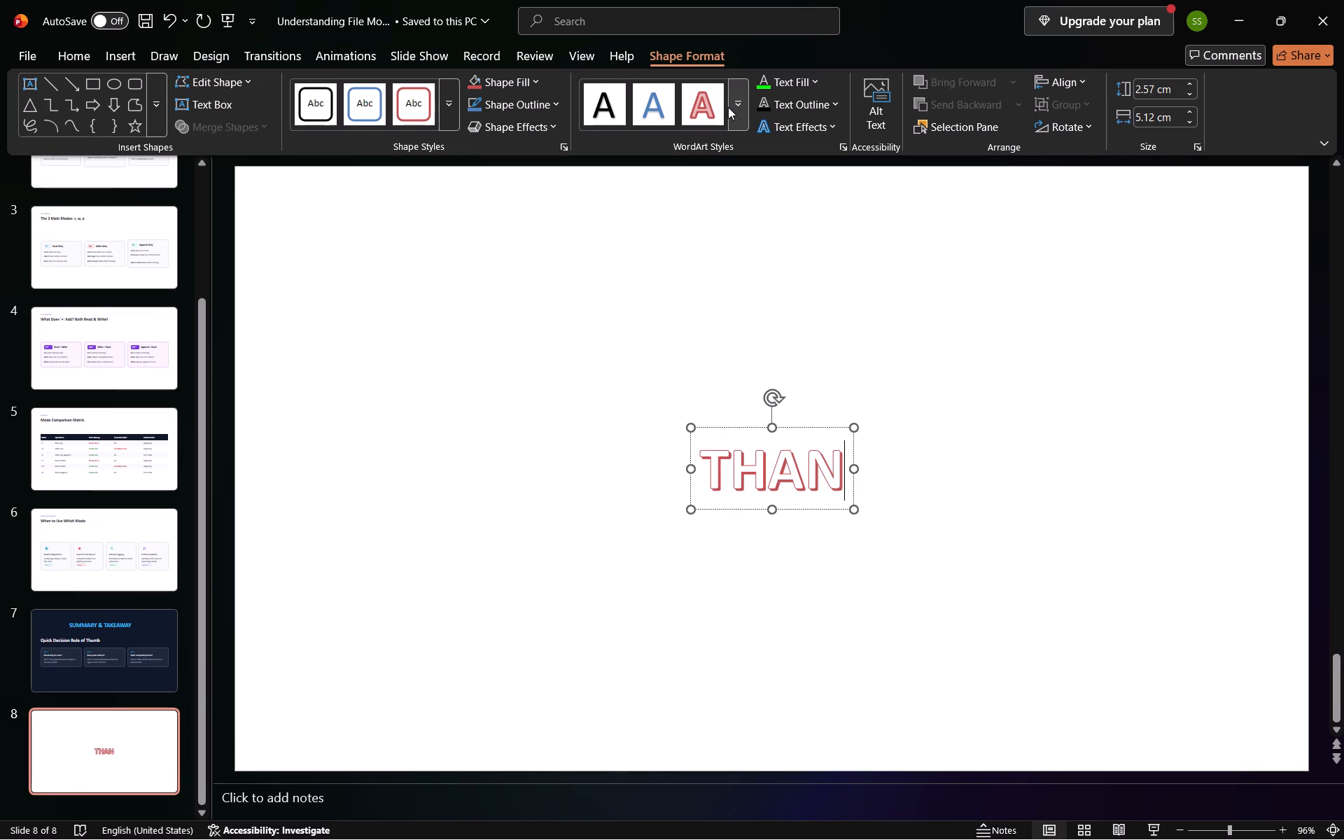
pyautogui.press('k')
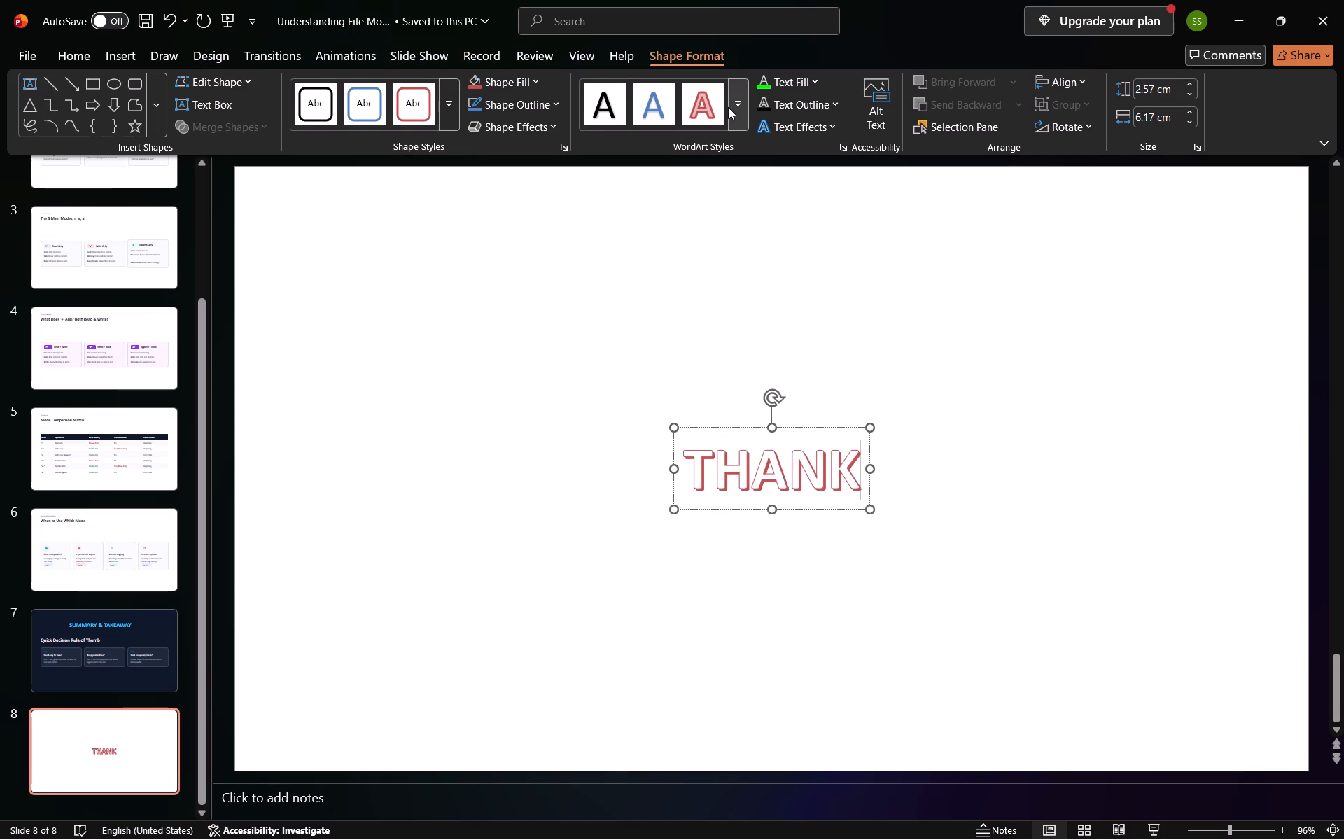
pyautogui.press('space')
pyautogui.write('UUU')
pyautogui.press('BackSpace')
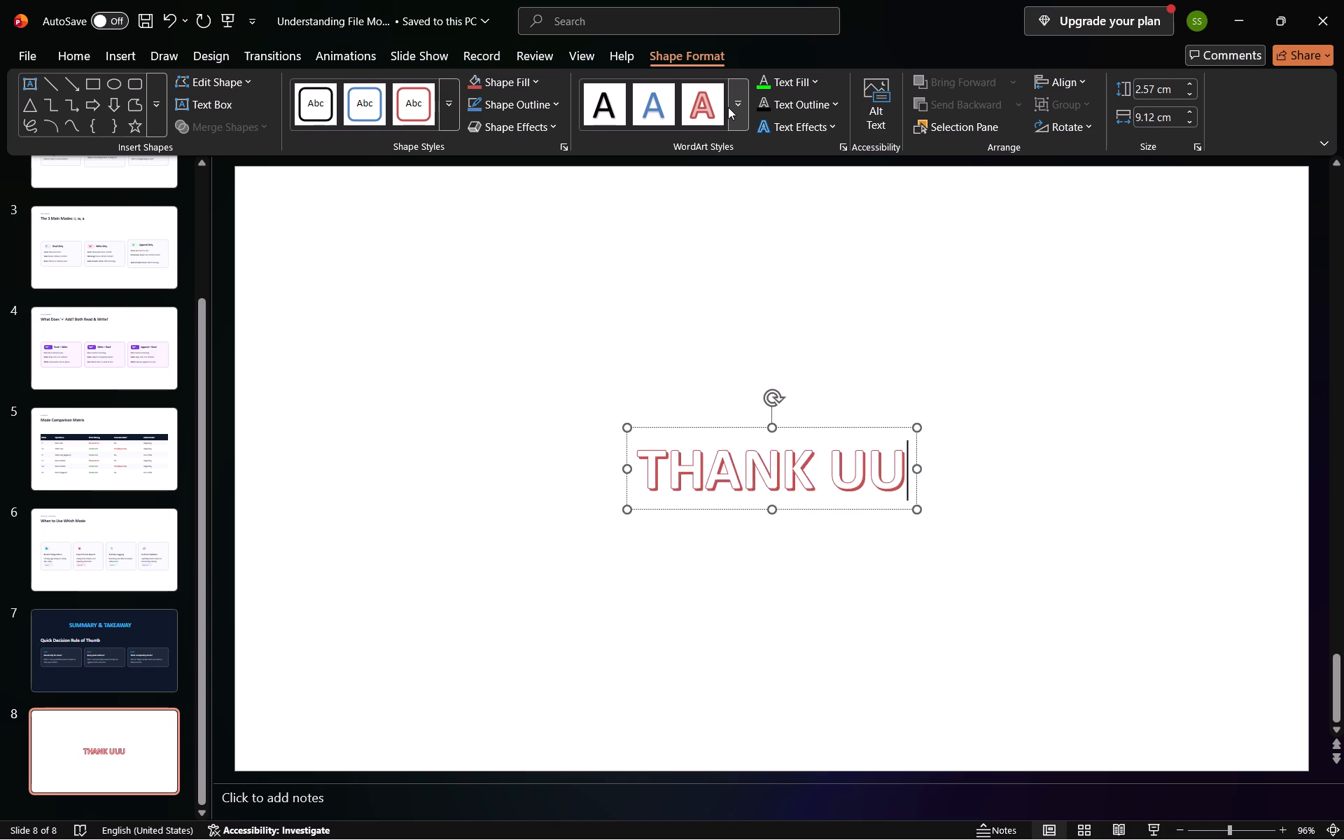
pyautogui.press('BackSpace')
pyautogui.press('BackSpace')
pyautogui.write('YOO')
pyautogui.press('BackSpace')
pyautogui.press('u')
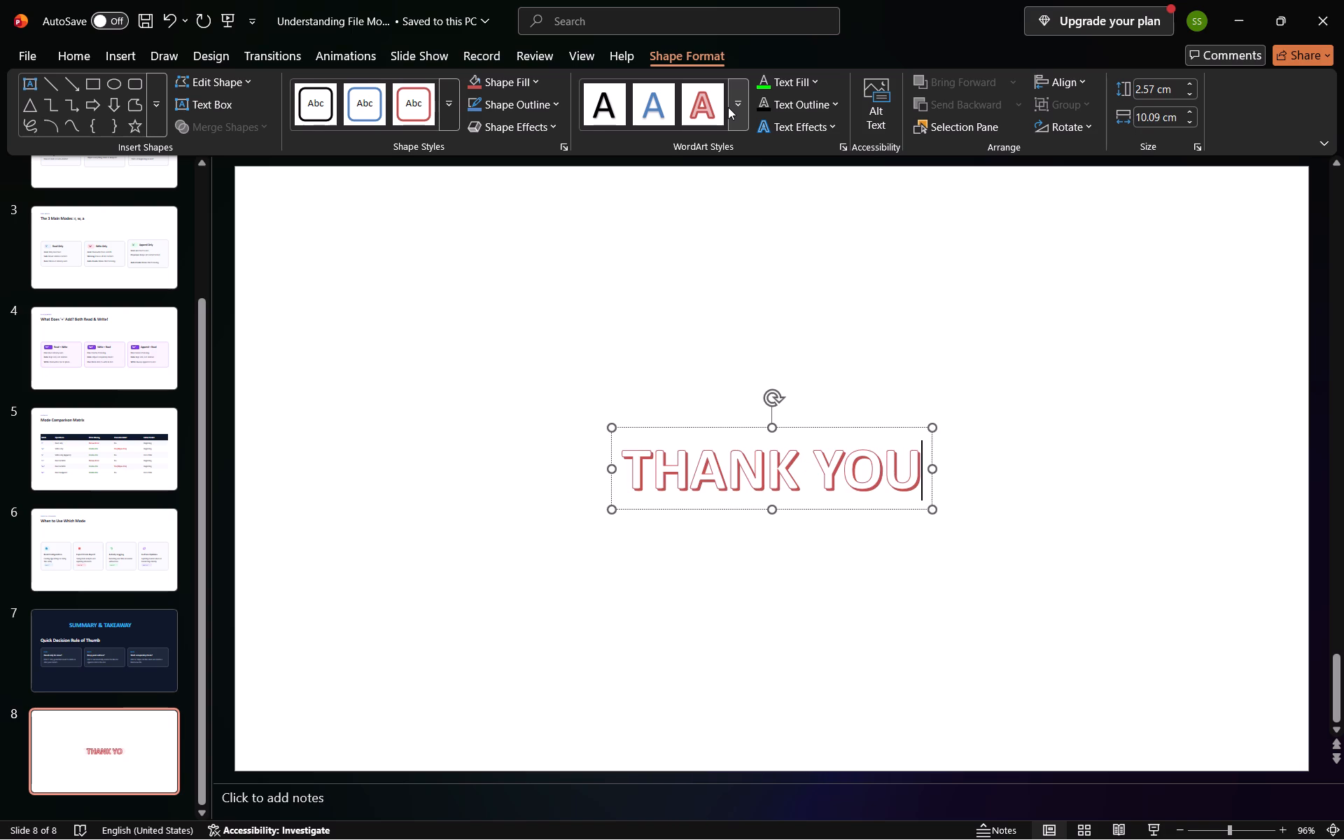
# Widen the 'THANK YOU' WordArt box to about 16.25 cm and reposition it near the centre of the slide.
pyautogui.click(720, 457)
pyautogui.moveTo(932, 507); pyautogui.dragTo(953, 540)
pyautogui.moveTo(1024, 617); pyautogui.dragTo(1065, 640)
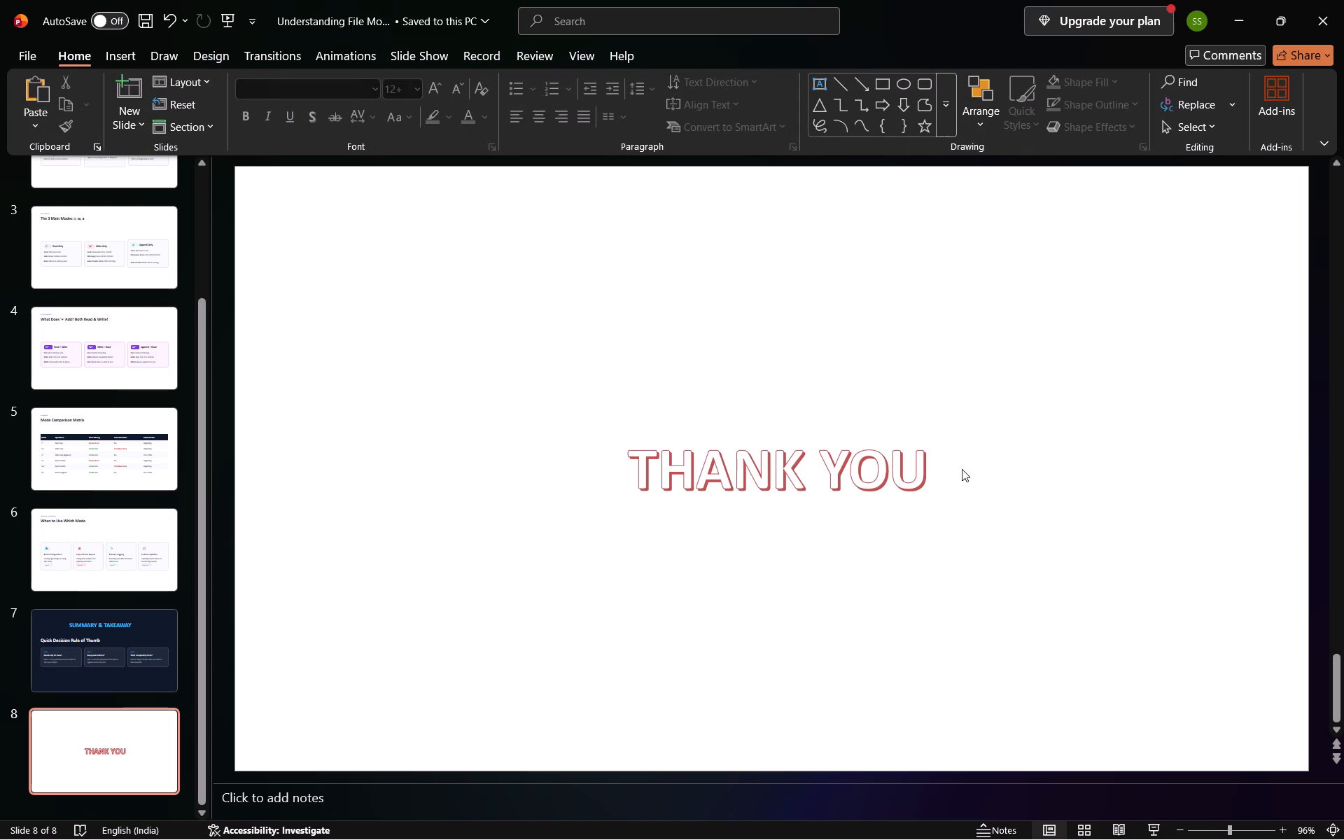
pyautogui.click(911, 465)
pyautogui.moveTo(946, 510); pyautogui.dragTo(1002, 598)
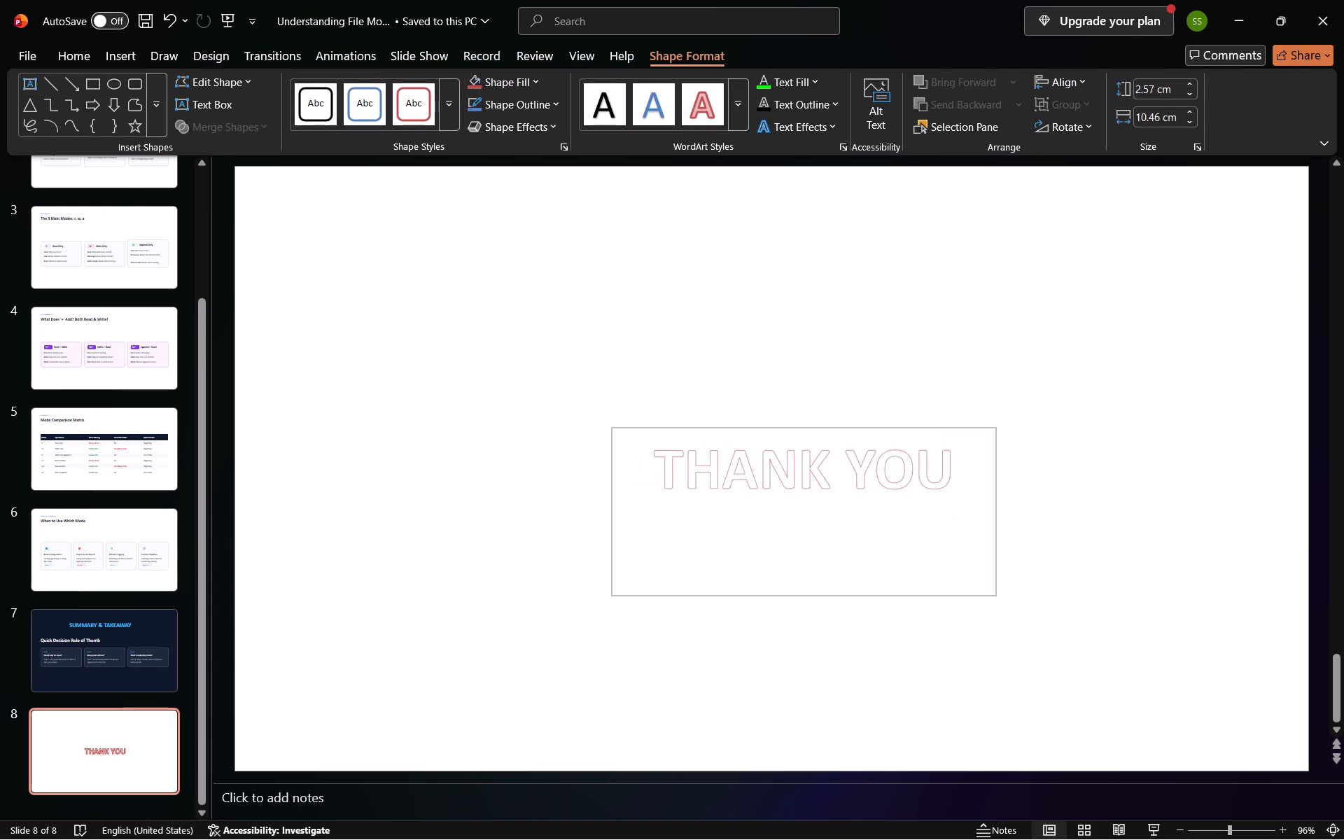
pyautogui.moveTo(1002, 598); pyautogui.dragTo(1127, 626)
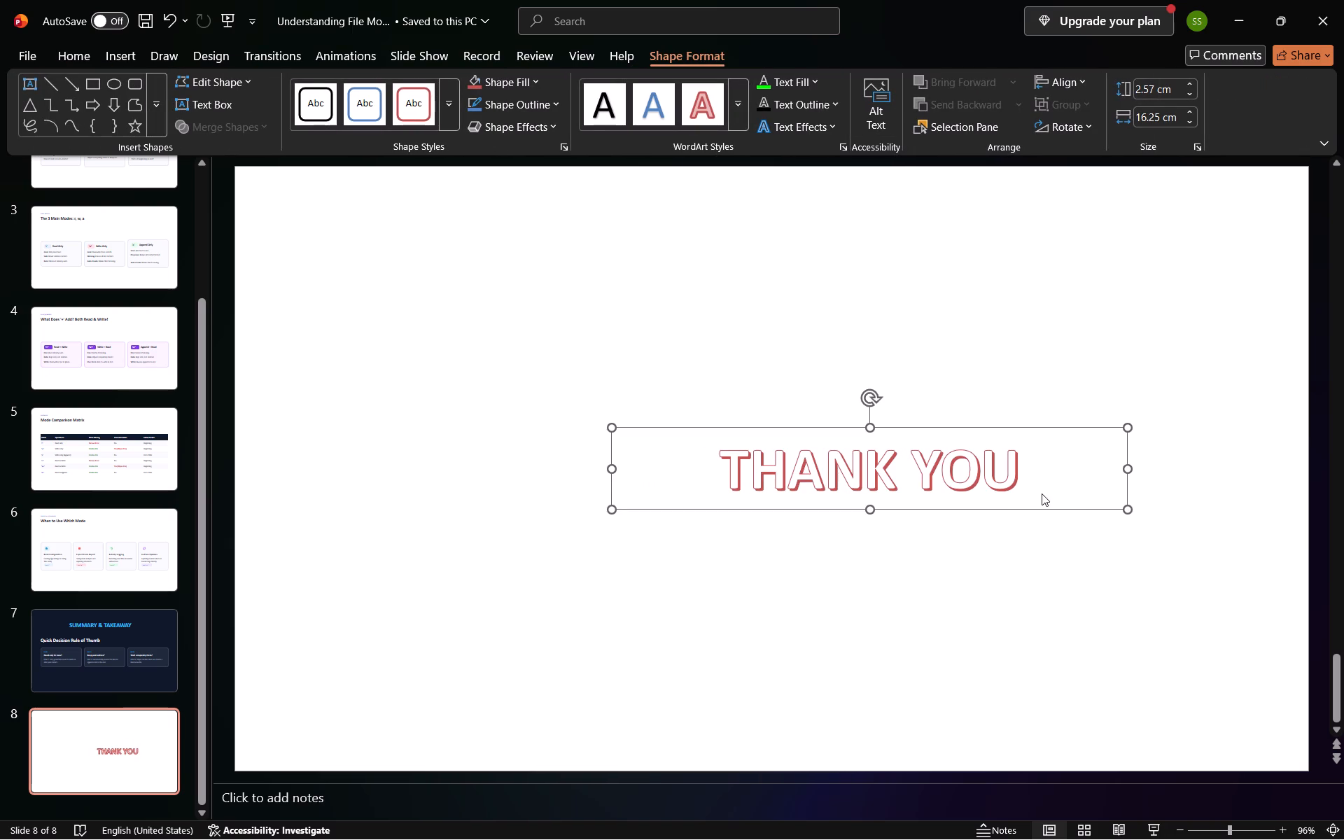
pyautogui.moveTo(1098, 504); pyautogui.dragTo(971, 472)
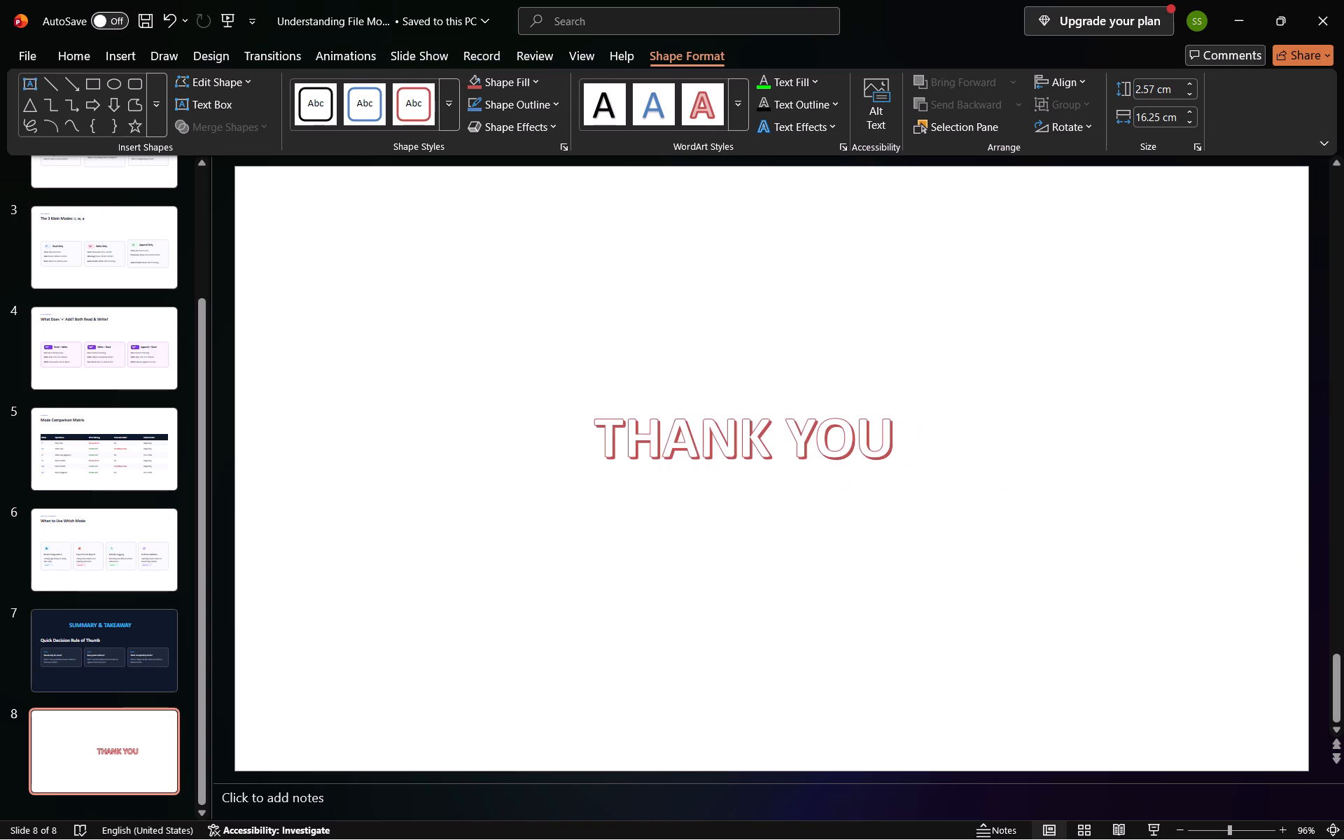
pyautogui.moveTo(971, 472); pyautogui.dragTo(976, 503)
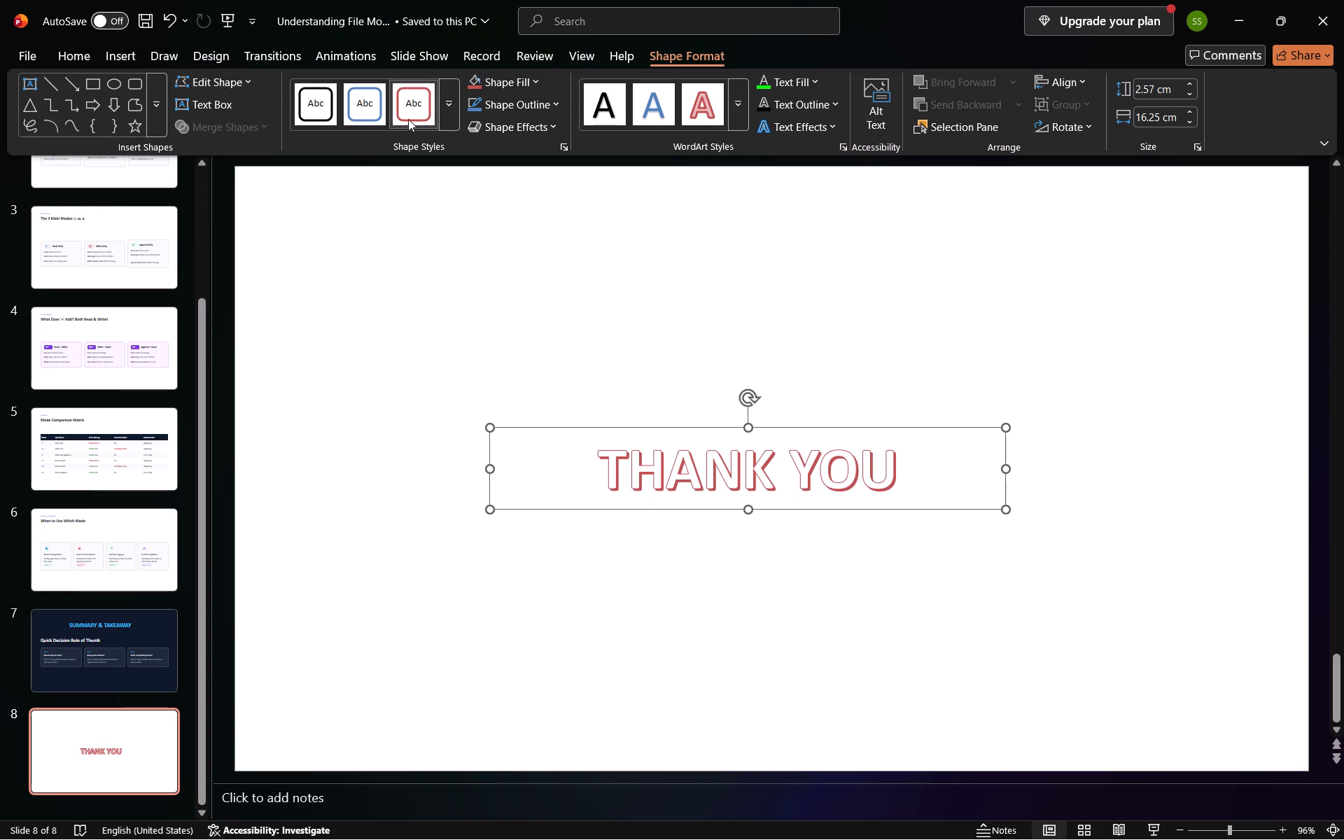
# Apply the blue outline preset shape style to the 'THANK YOU' box.
pyautogui.click(363, 107)
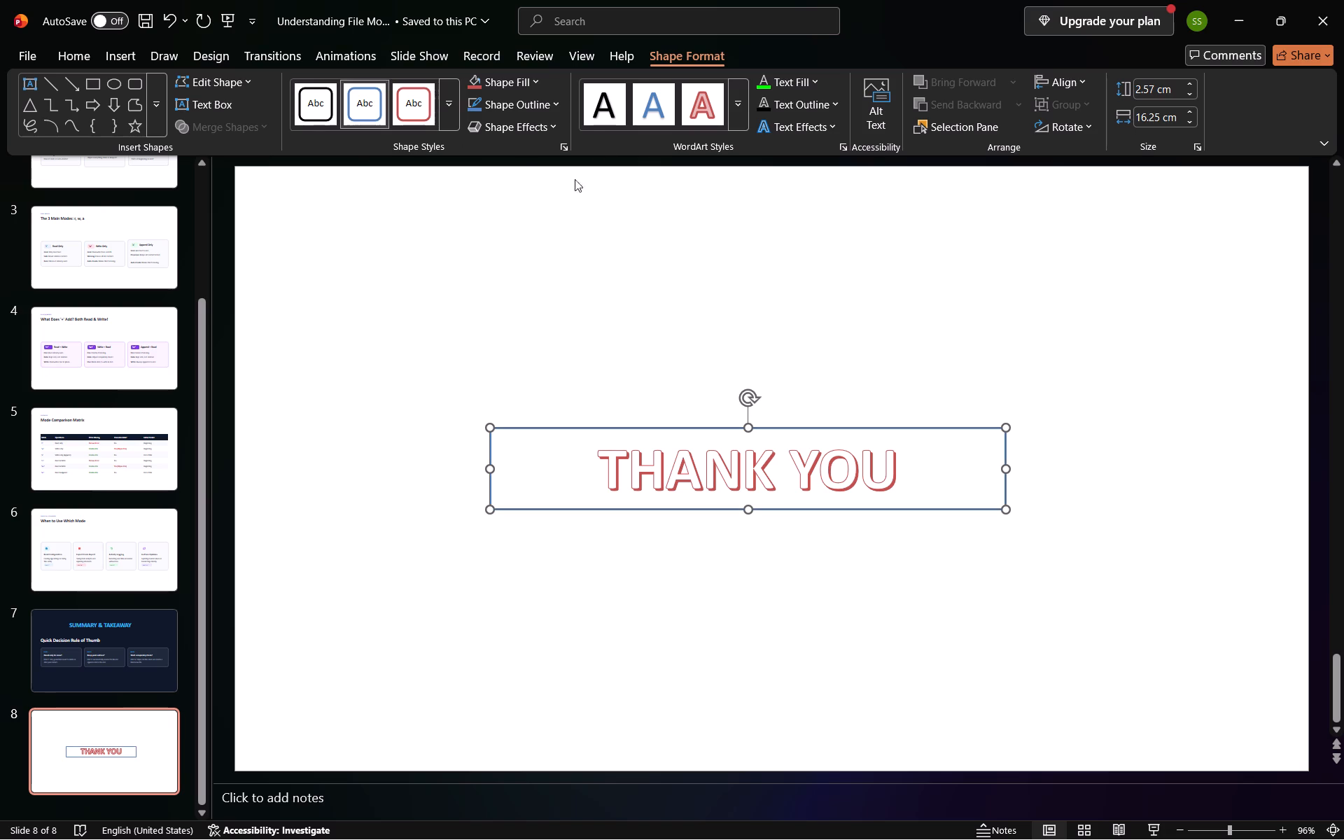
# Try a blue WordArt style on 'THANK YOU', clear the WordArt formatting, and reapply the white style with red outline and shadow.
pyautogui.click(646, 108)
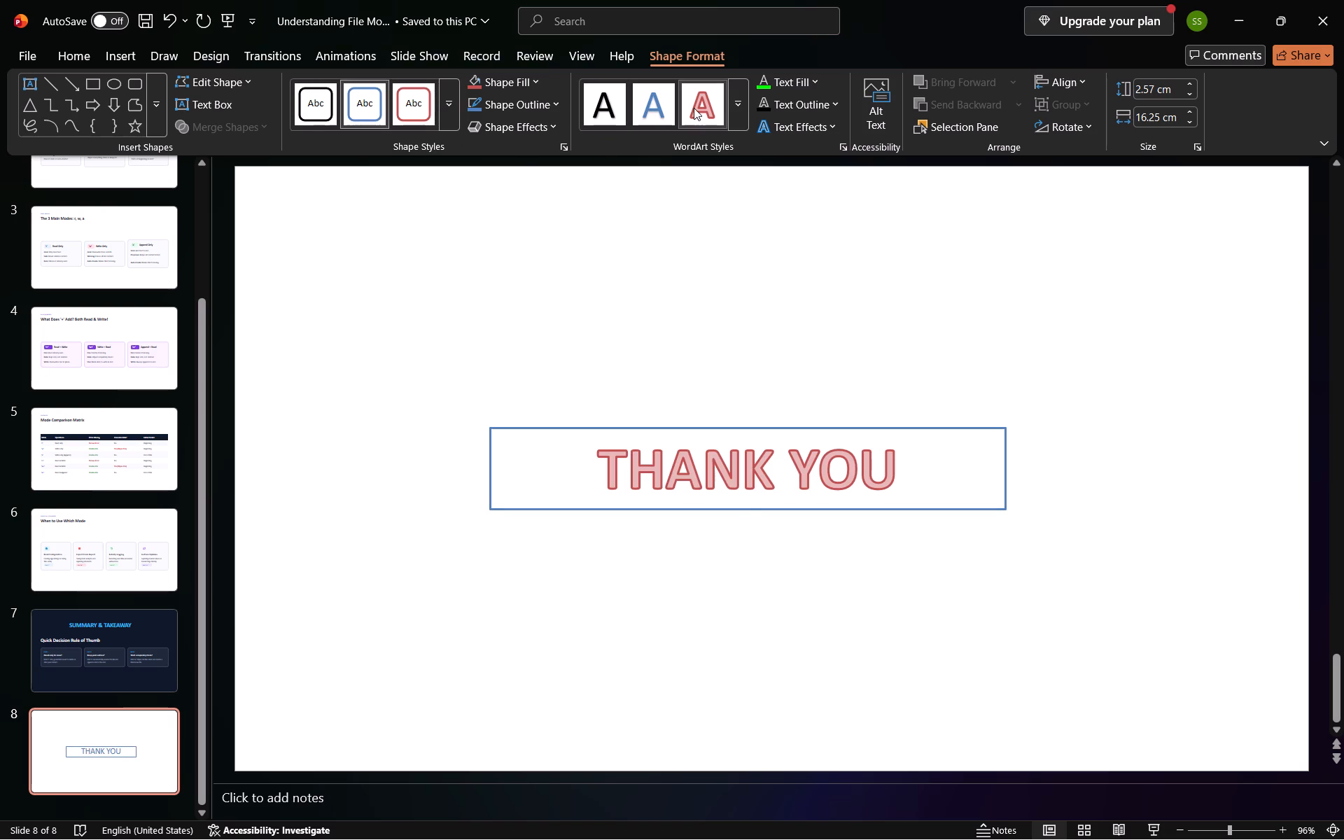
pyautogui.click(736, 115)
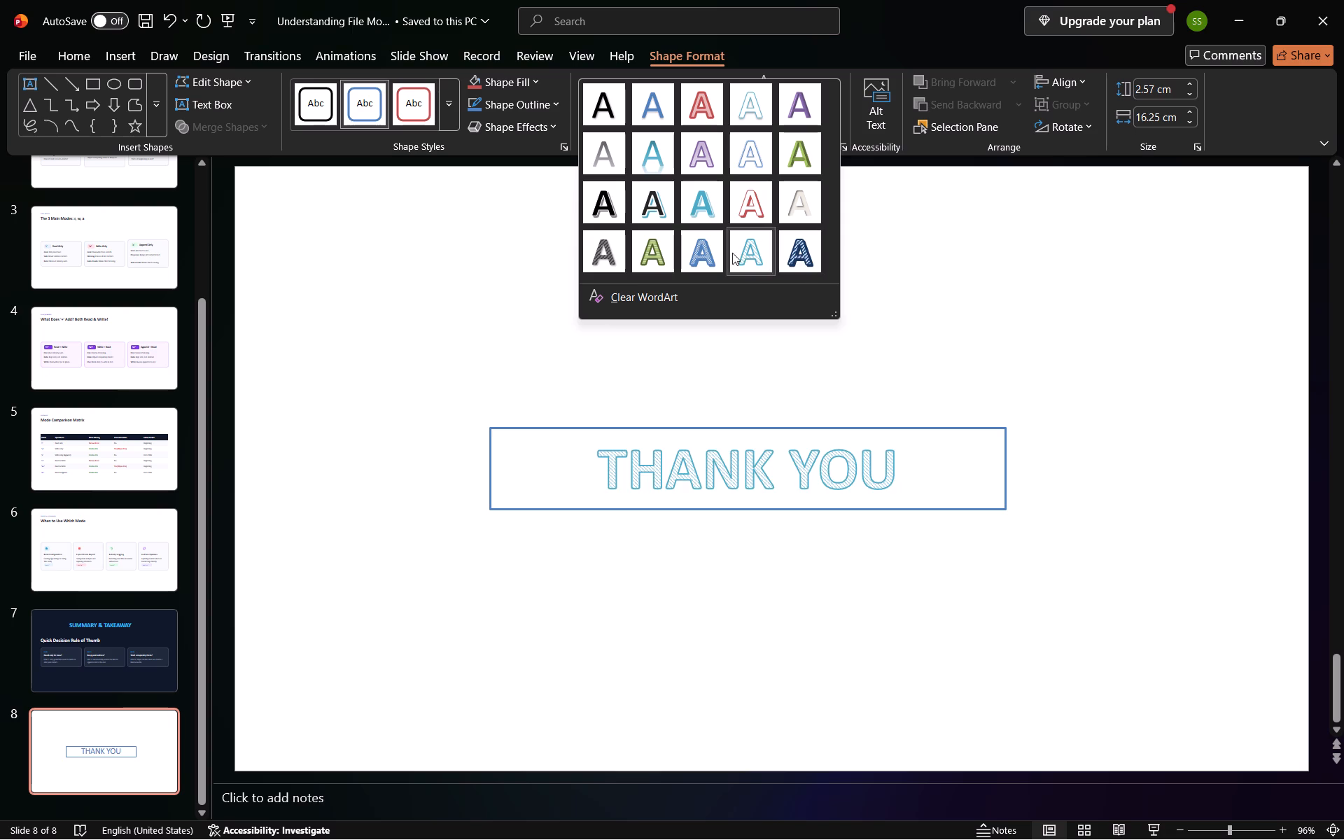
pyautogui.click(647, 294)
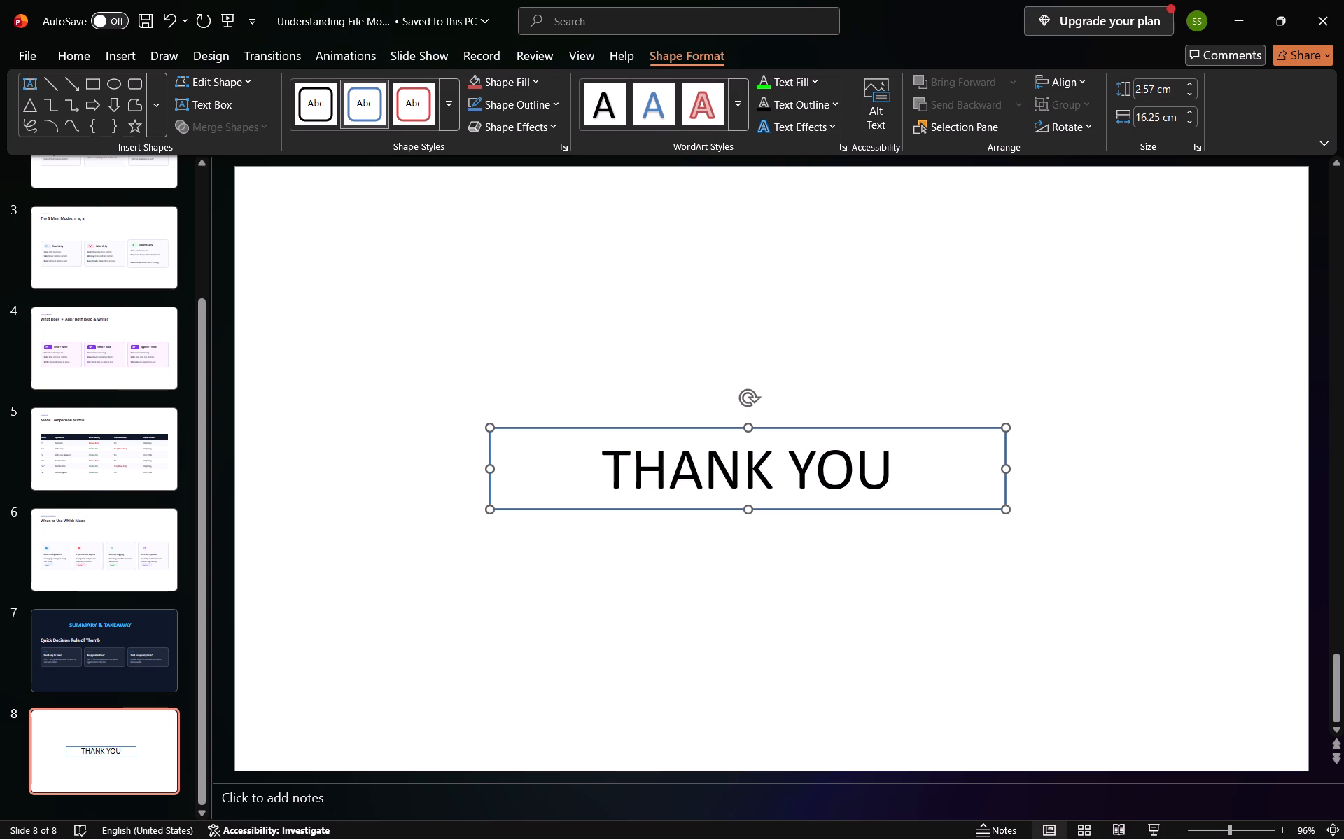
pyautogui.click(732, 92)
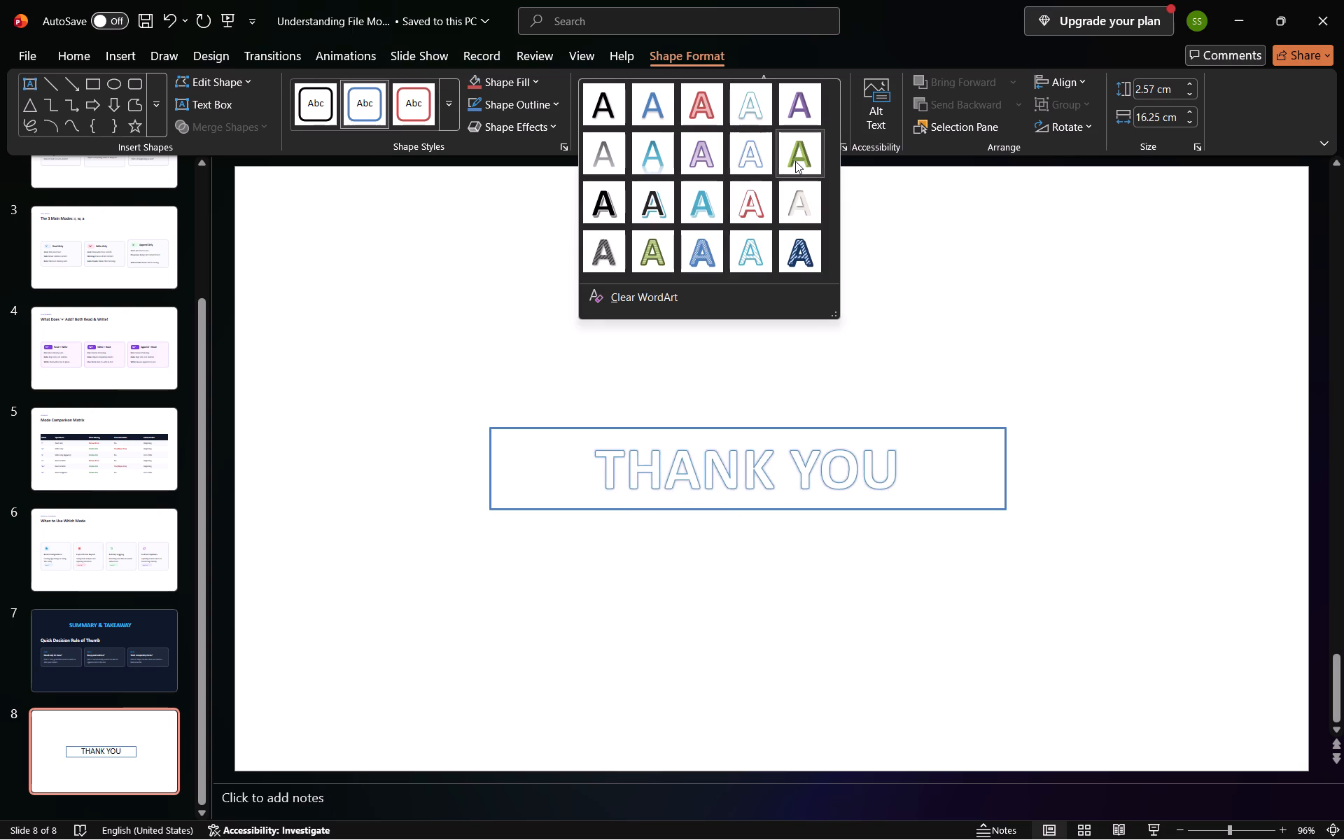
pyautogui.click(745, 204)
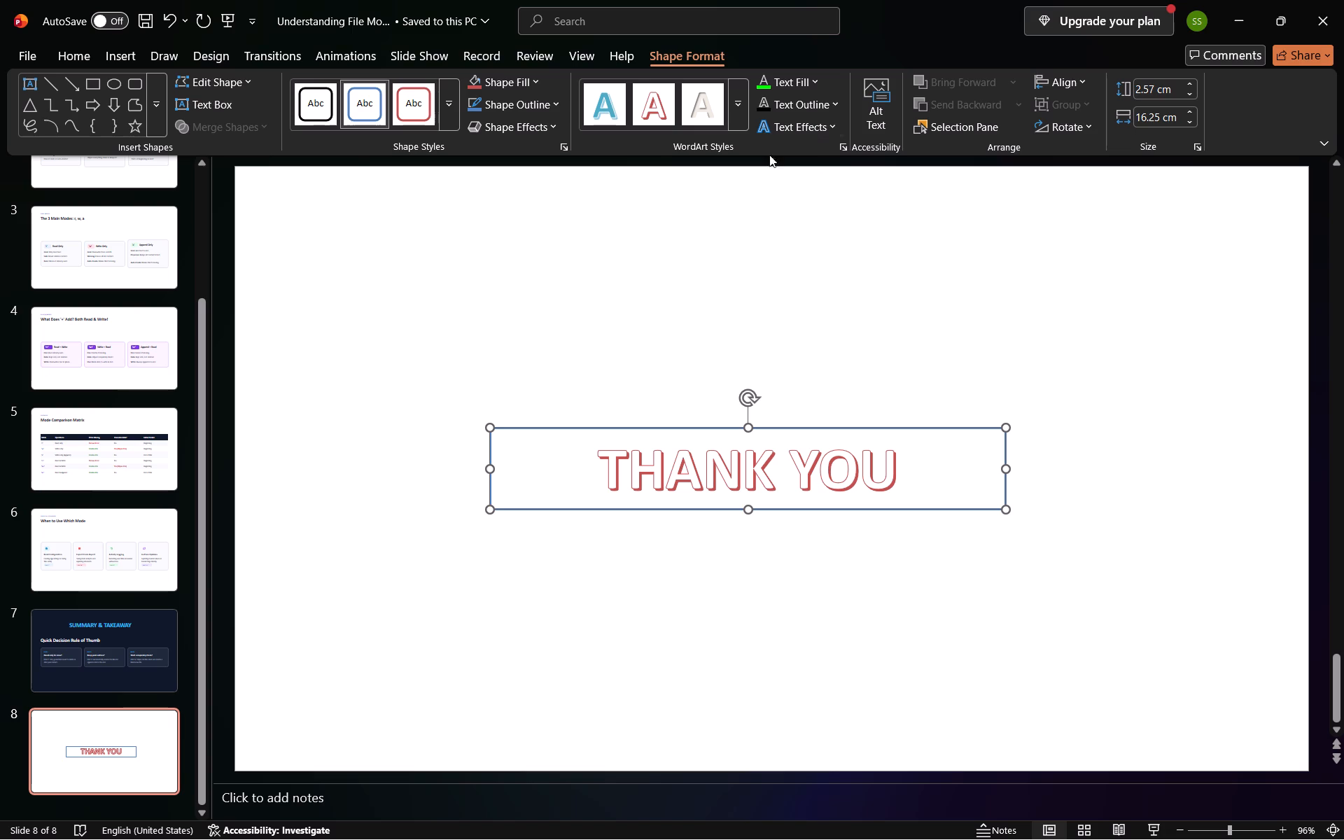
# Apply the centred outer shadow text effect to the 'THANK YOU' WordArt on slide 8.
pyautogui.click(779, 129)
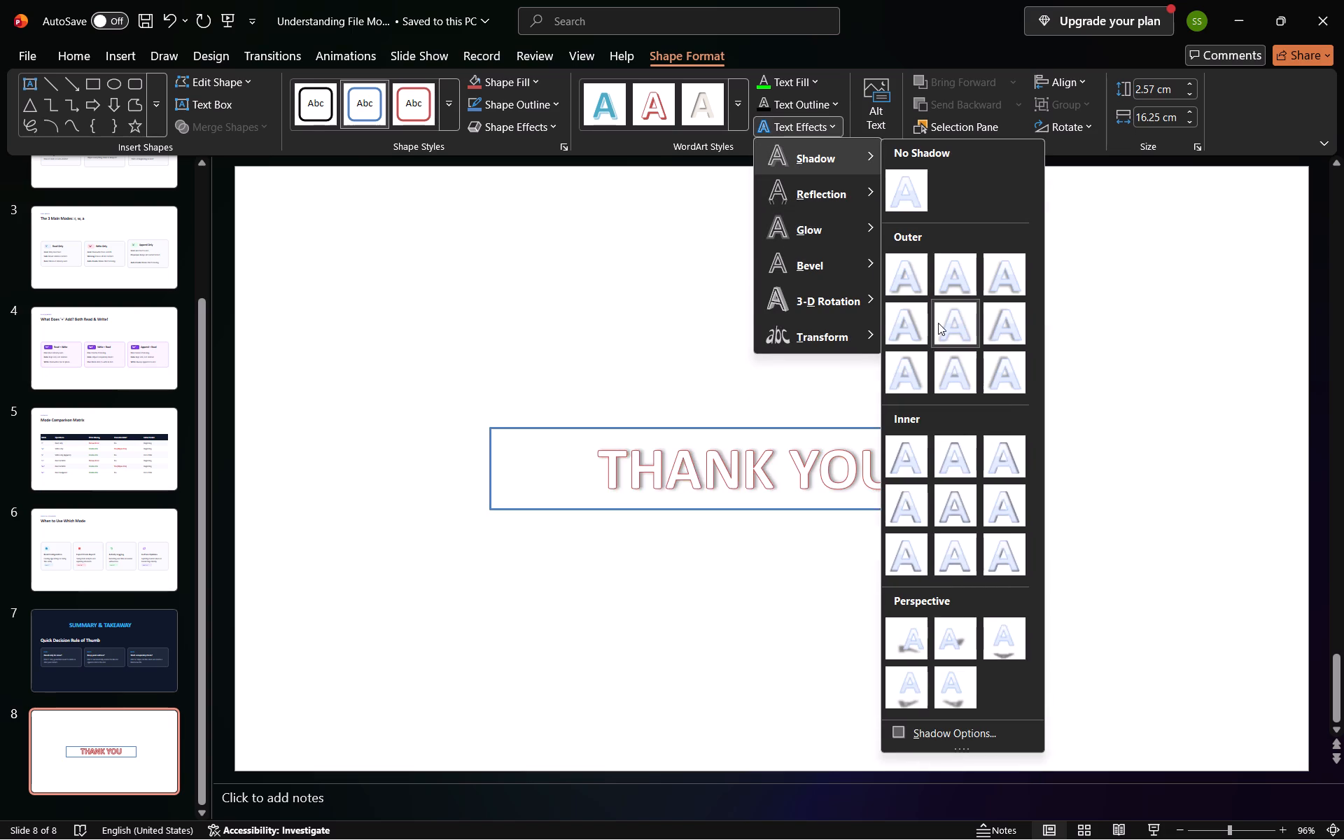
pyautogui.click(948, 323)
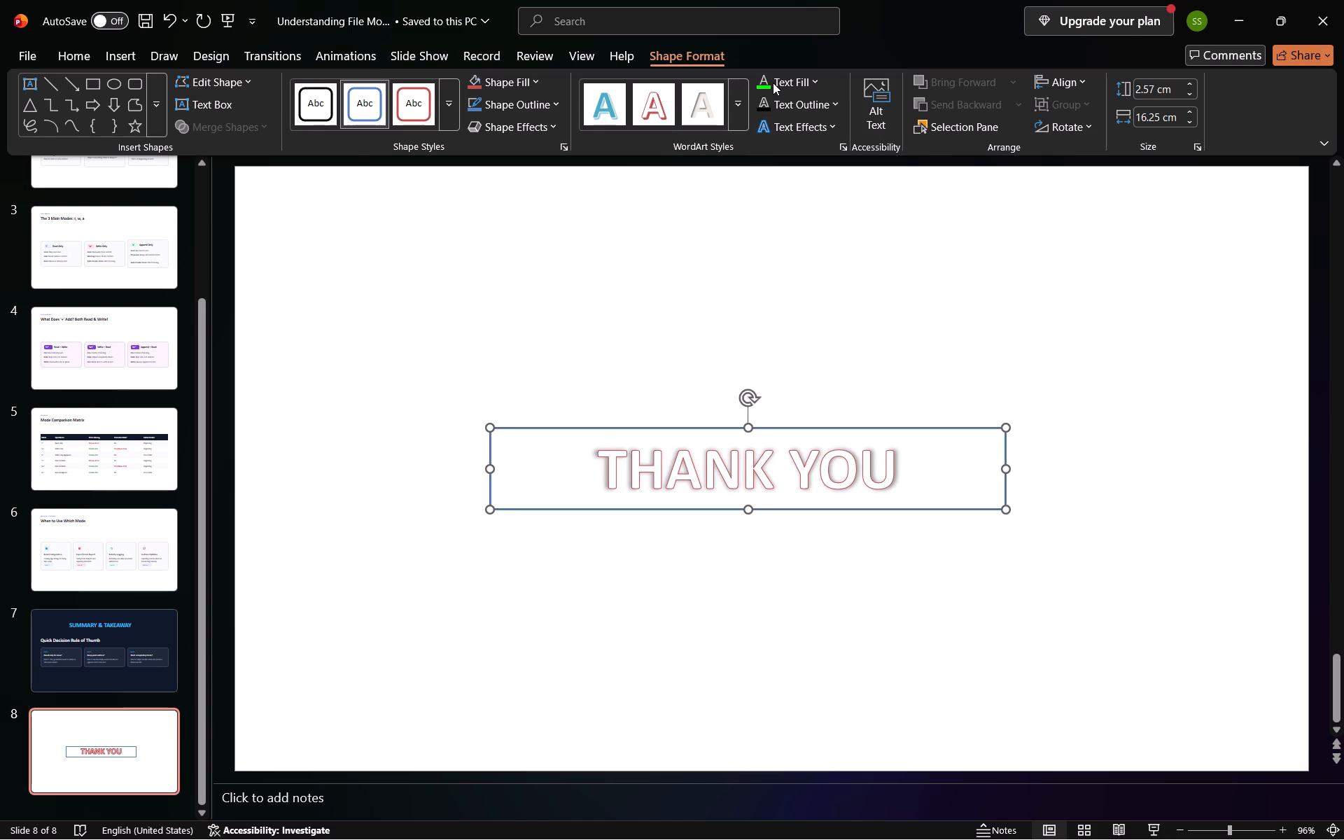
# Fill the 'THANK YOU' text with the recently used bright green colour.
pyautogui.click(773, 83)
pyautogui.click(806, 85)
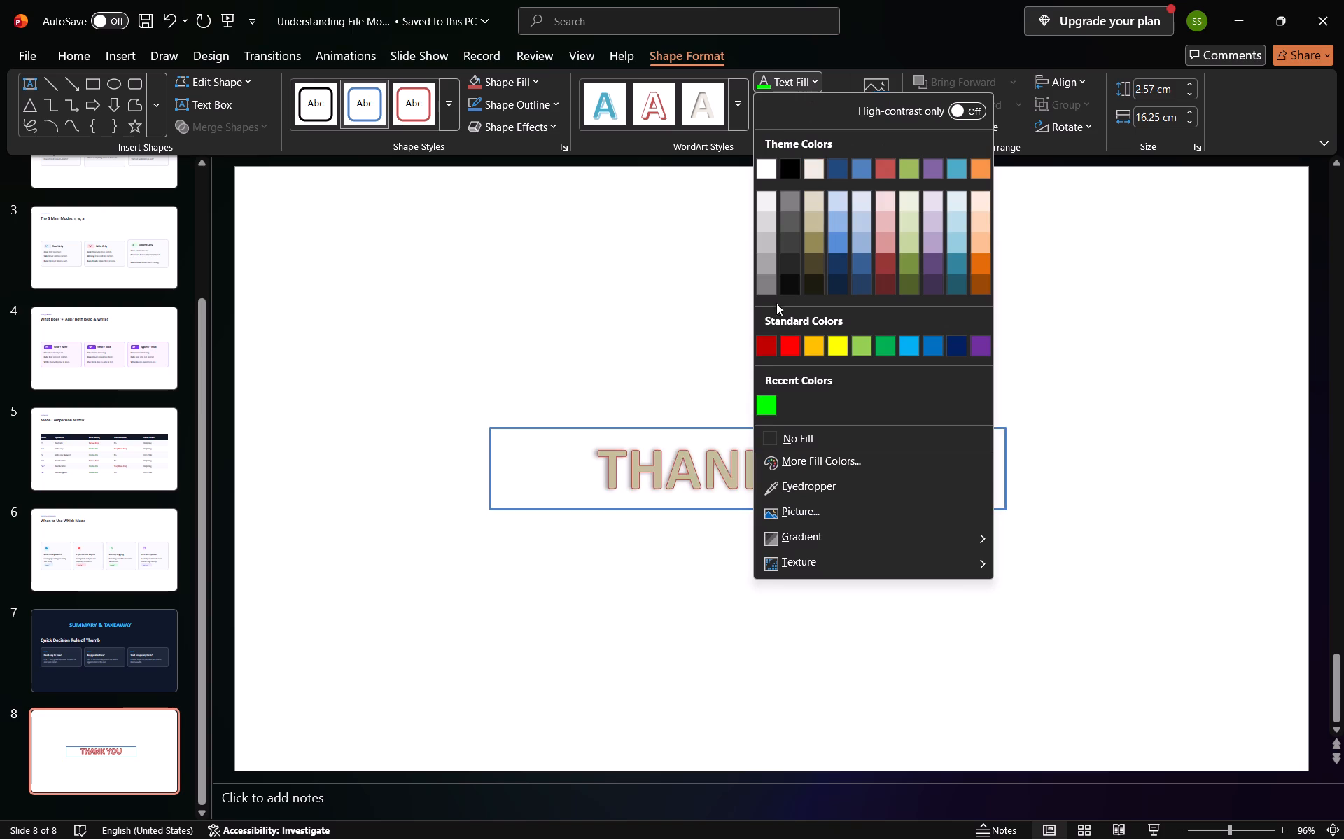
pyautogui.click(769, 399)
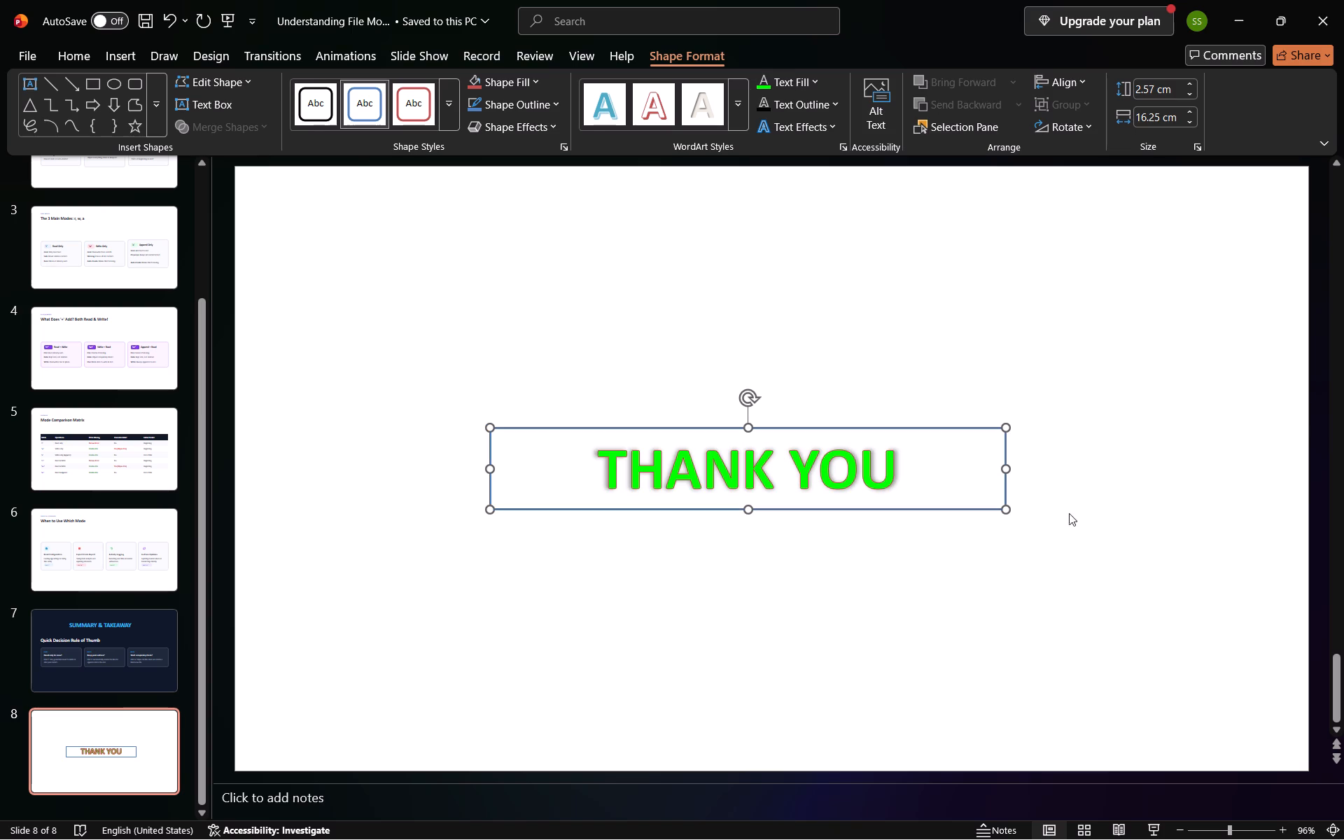
# Widen the 'THANK YOU' box to about 18.6 cm and move it slightly up and left towards the slide's centre.
pyautogui.moveTo(1006, 506); pyautogui.dragTo(1081, 573)
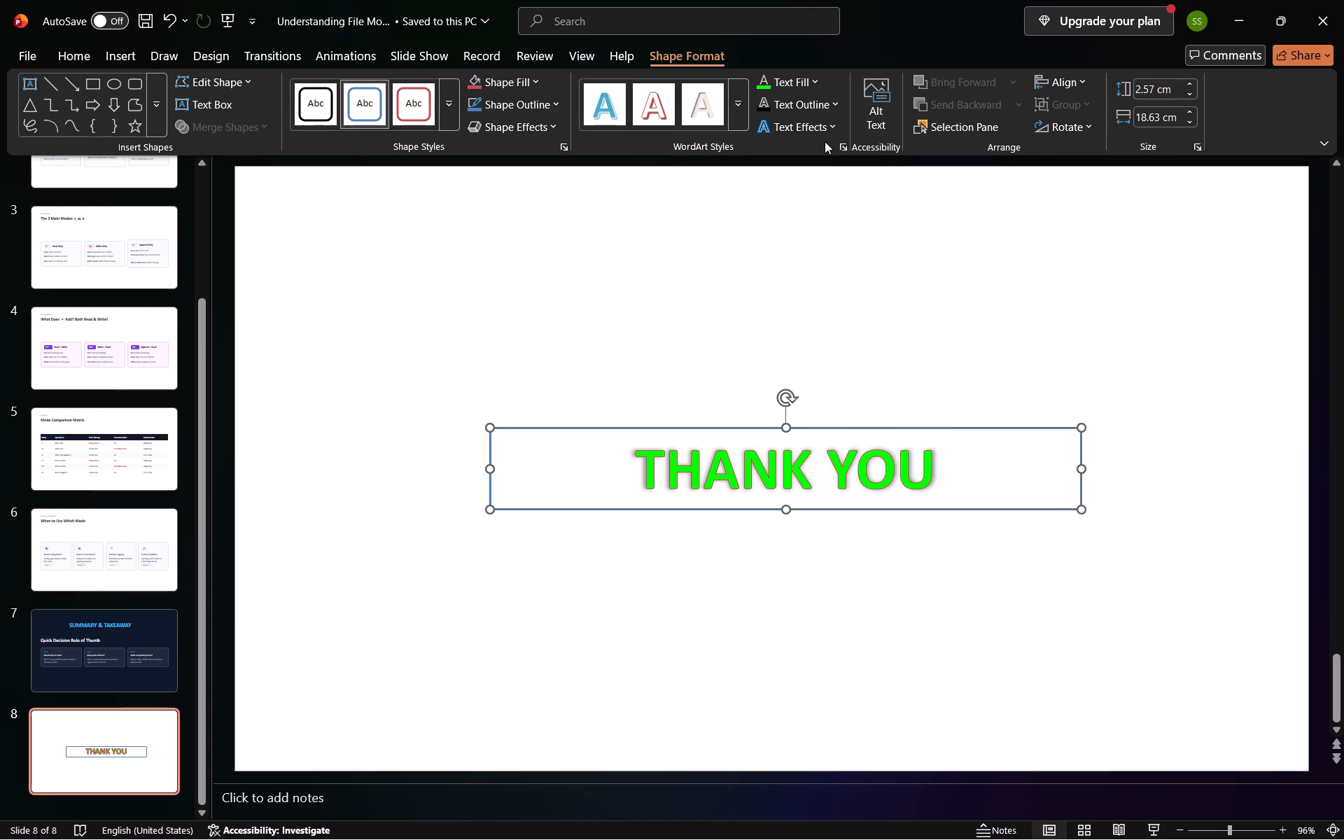
pyautogui.click(1014, 598)
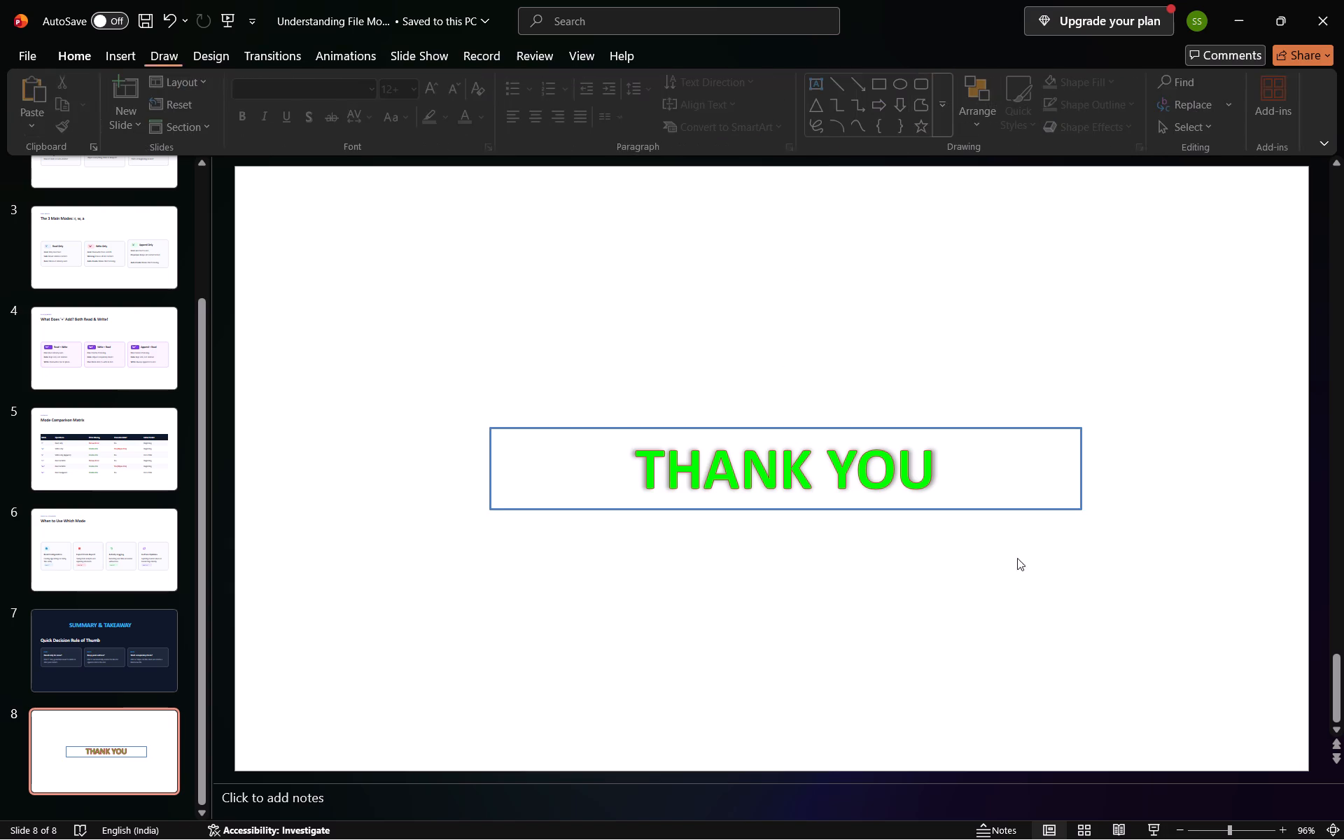
pyautogui.click(914, 466)
pyautogui.moveTo(1016, 498); pyautogui.dragTo(960, 476)
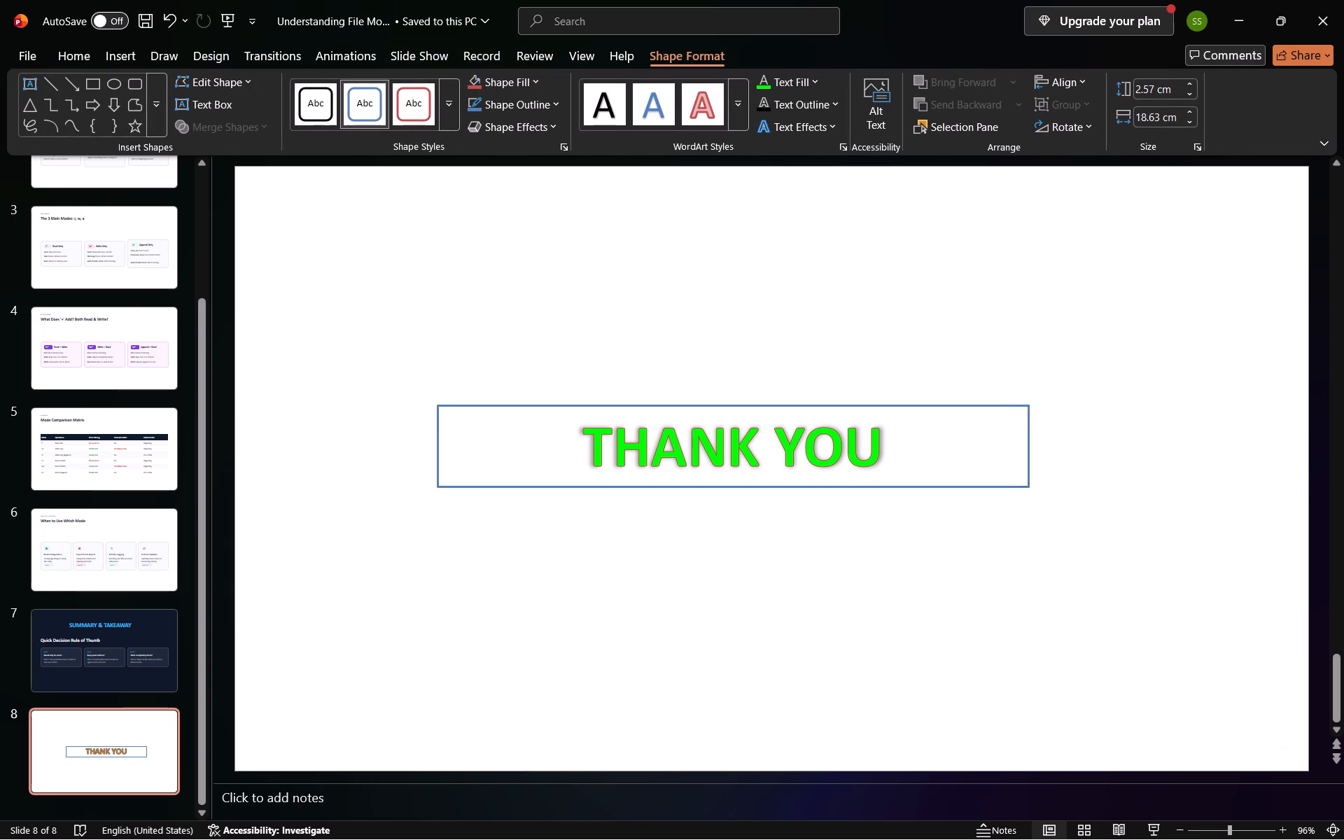
pyautogui.moveTo(960, 476); pyautogui.dragTo(953, 477)
pyautogui.click(913, 603)
pyautogui.click(854, 615)
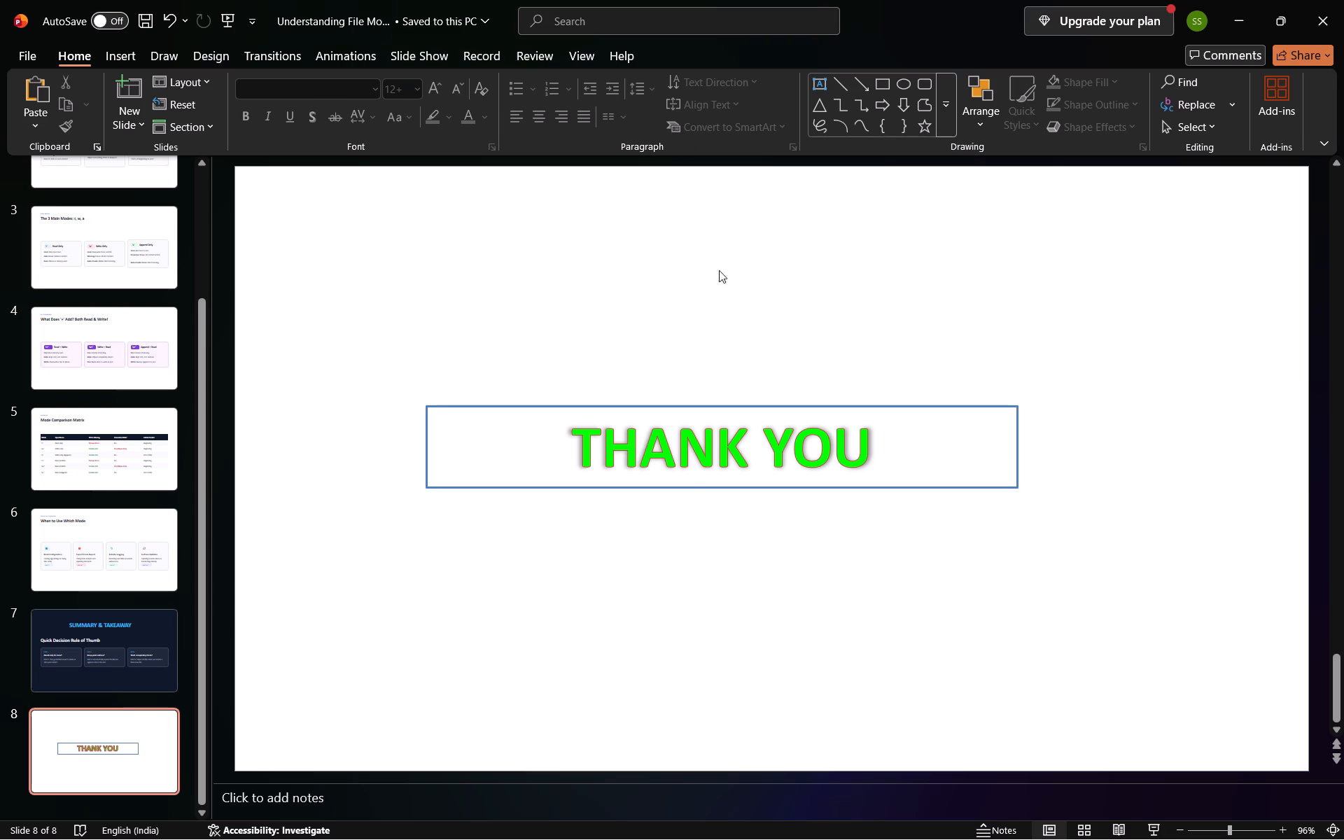
pyautogui.click(902, 262)
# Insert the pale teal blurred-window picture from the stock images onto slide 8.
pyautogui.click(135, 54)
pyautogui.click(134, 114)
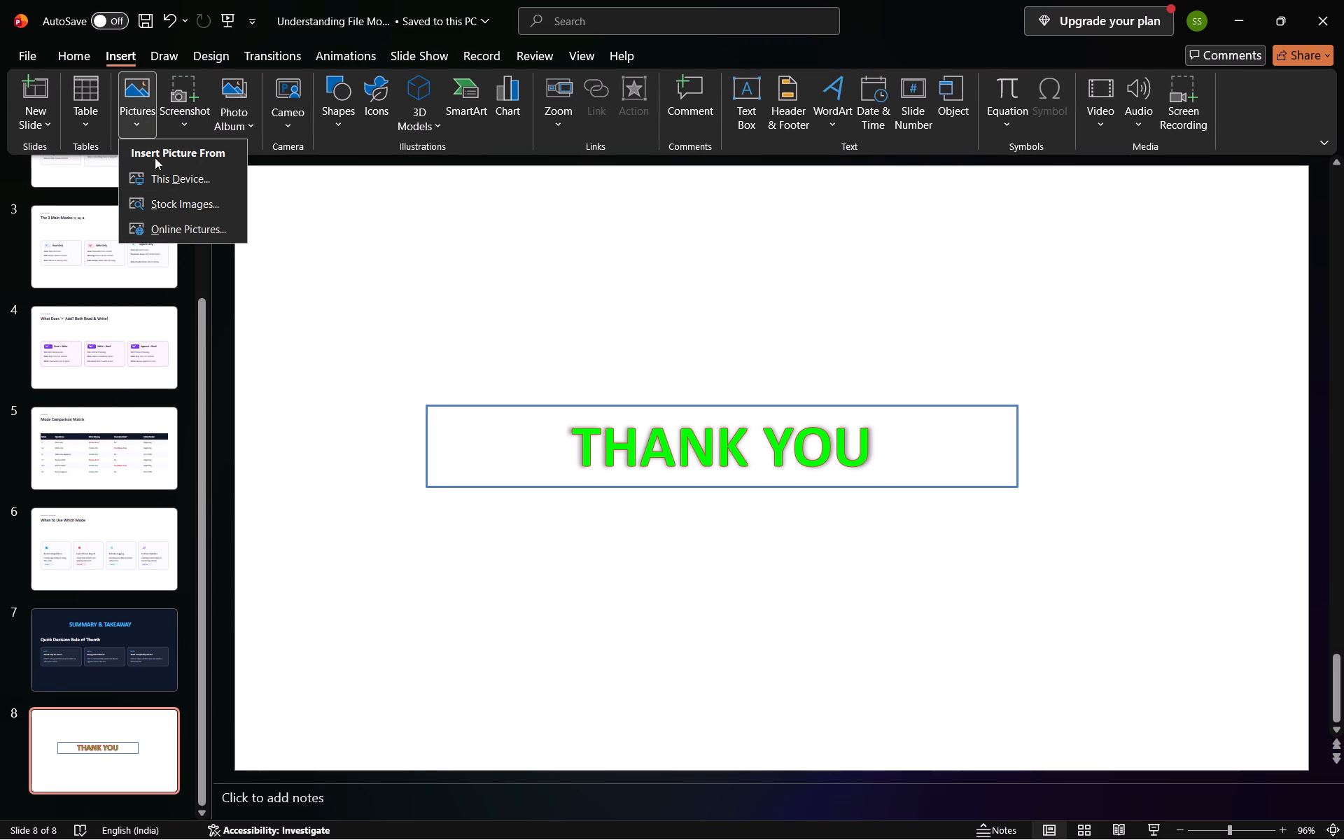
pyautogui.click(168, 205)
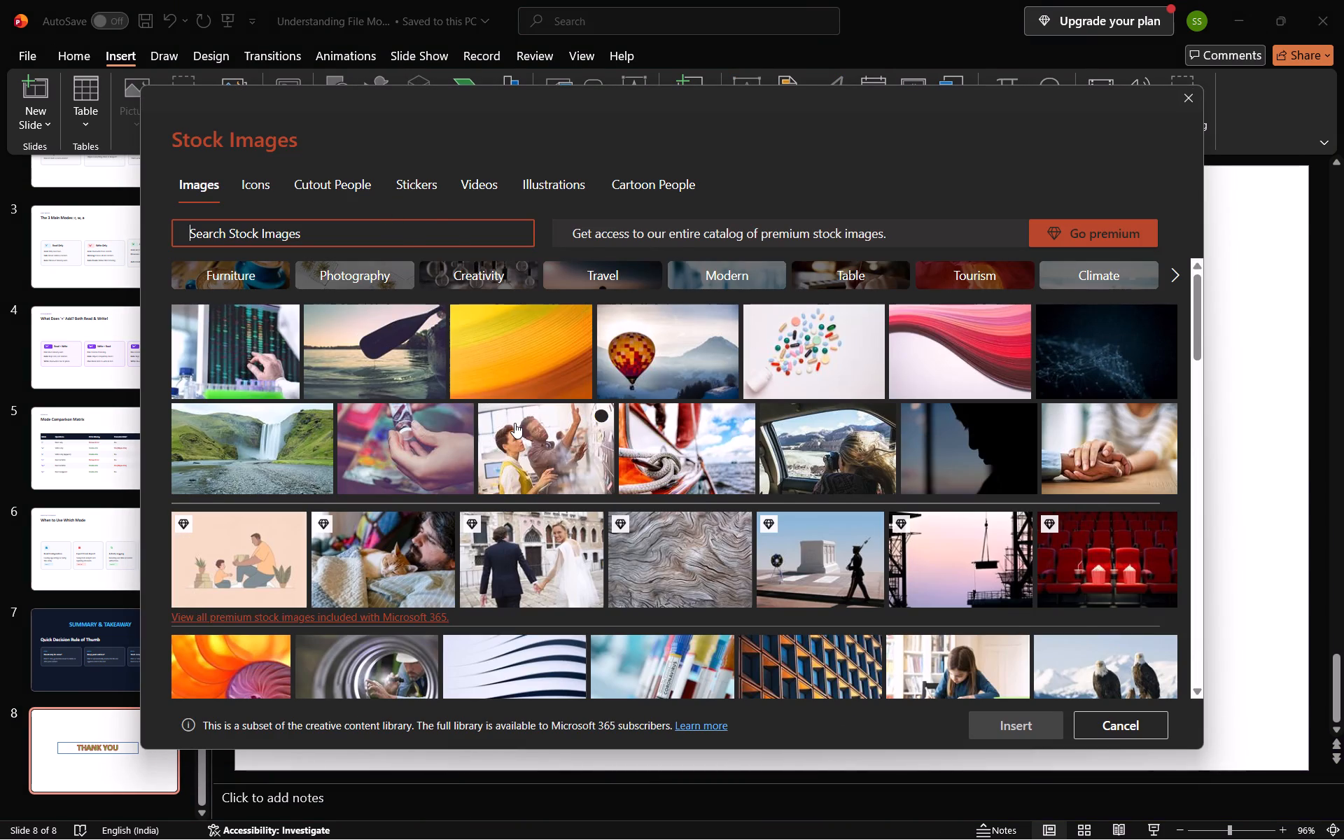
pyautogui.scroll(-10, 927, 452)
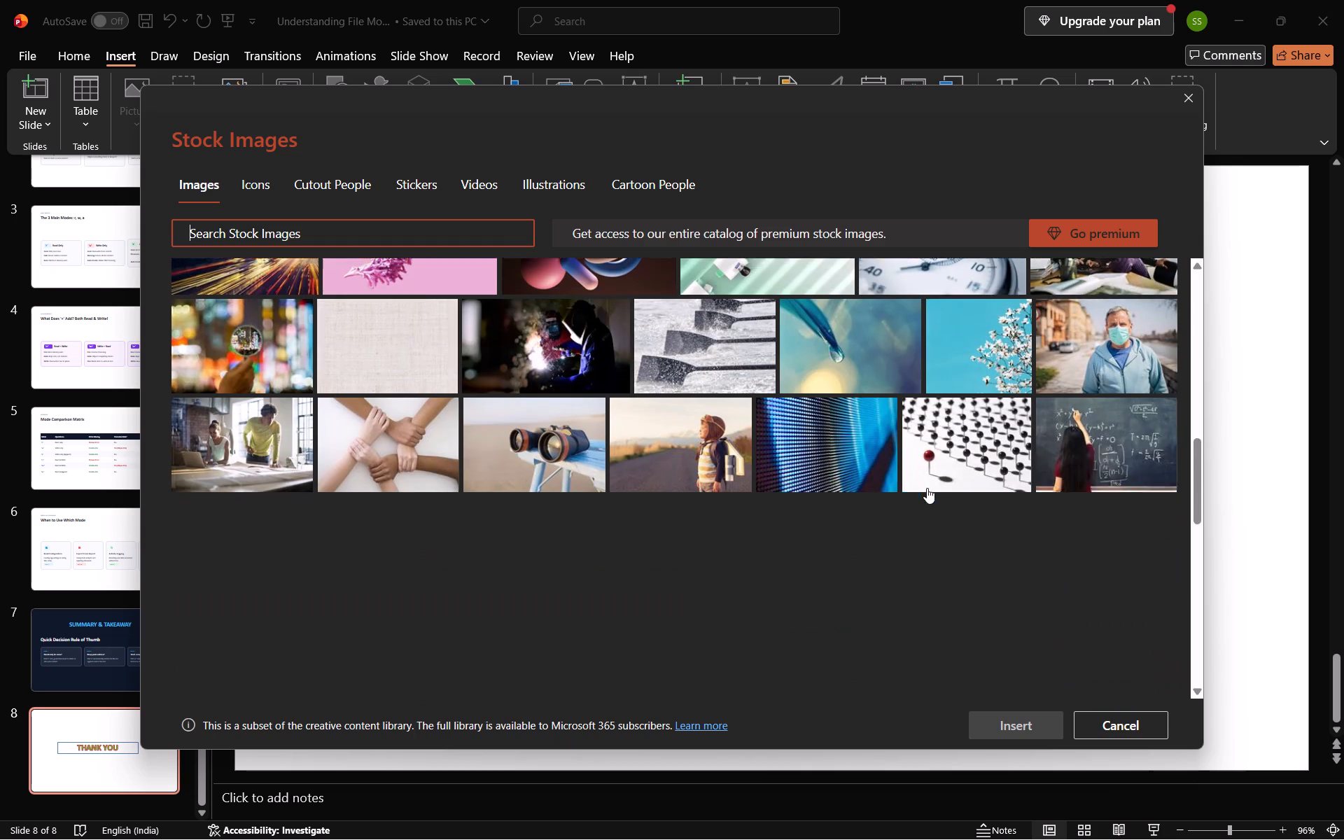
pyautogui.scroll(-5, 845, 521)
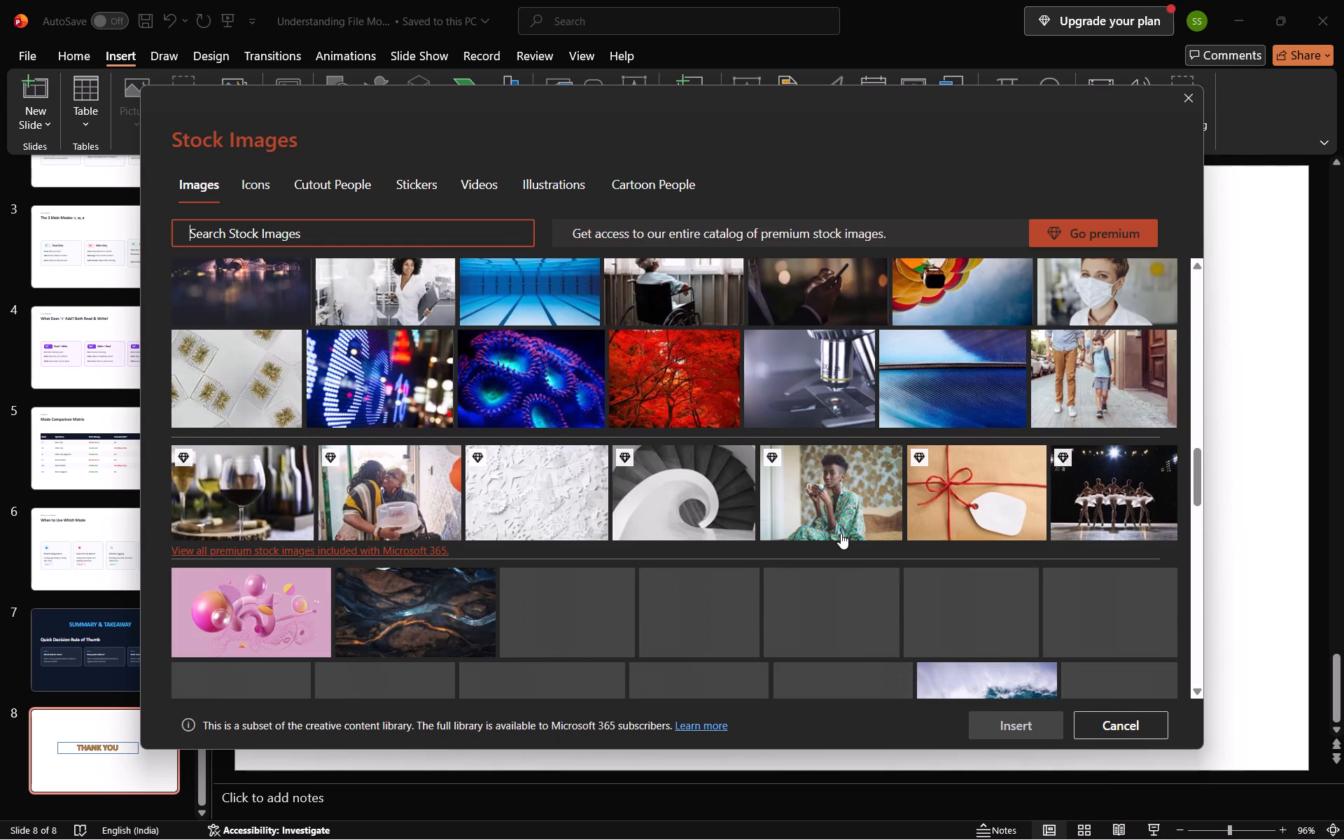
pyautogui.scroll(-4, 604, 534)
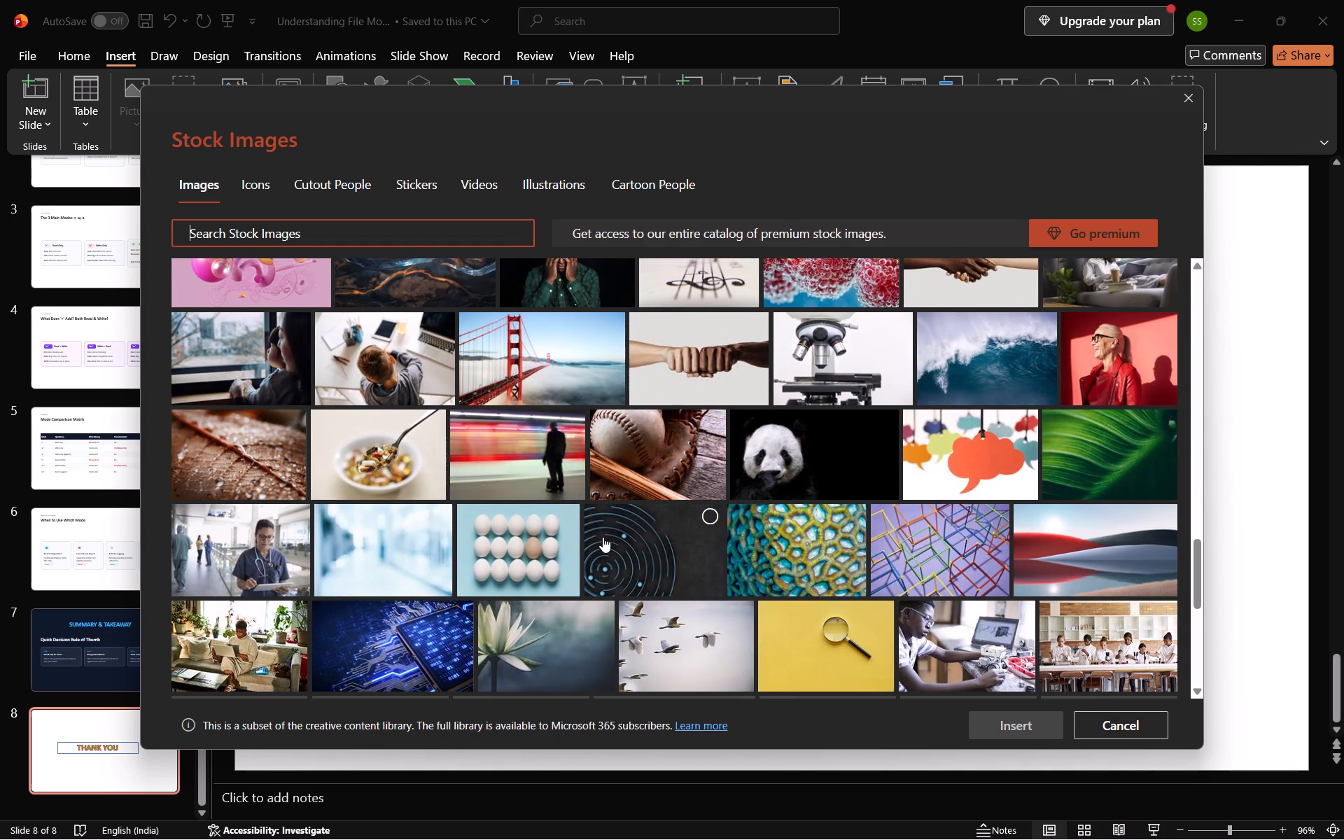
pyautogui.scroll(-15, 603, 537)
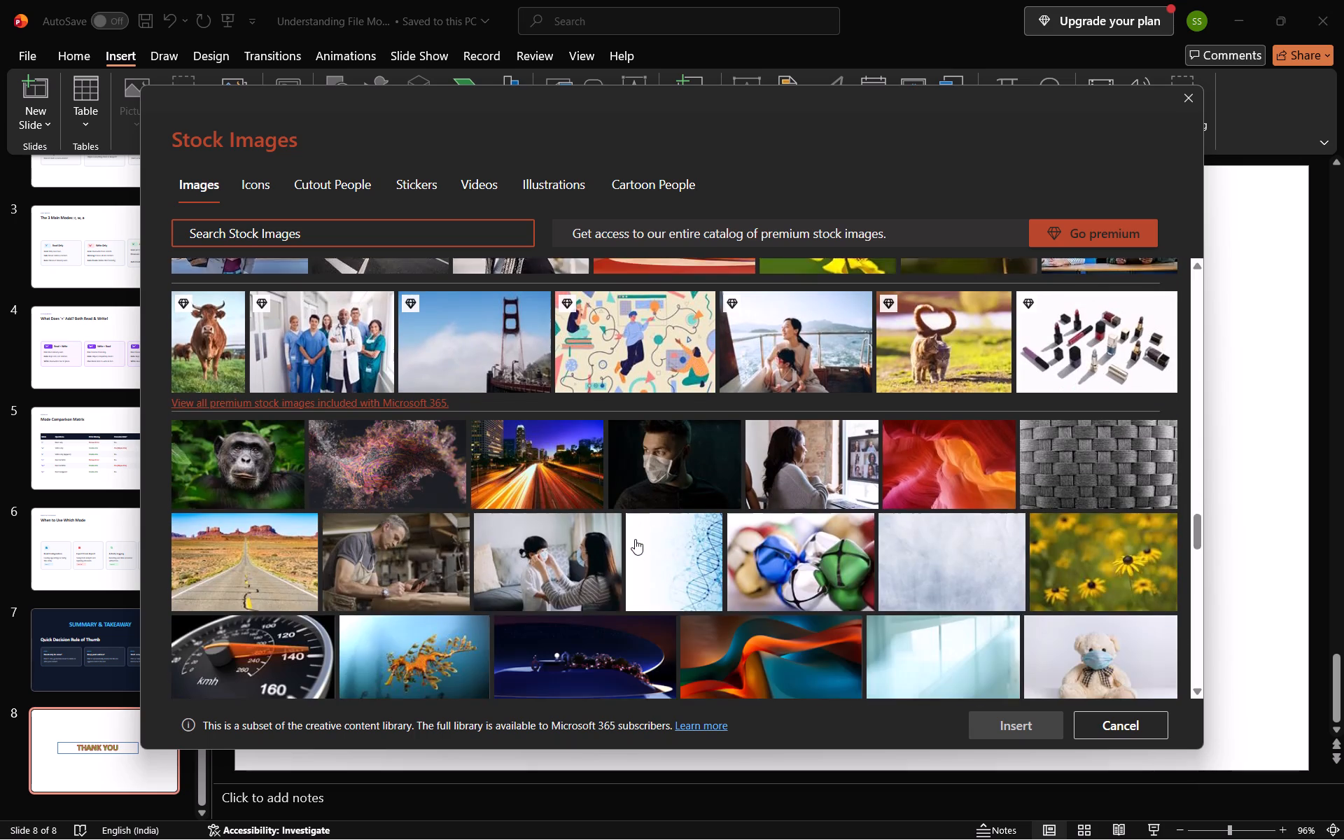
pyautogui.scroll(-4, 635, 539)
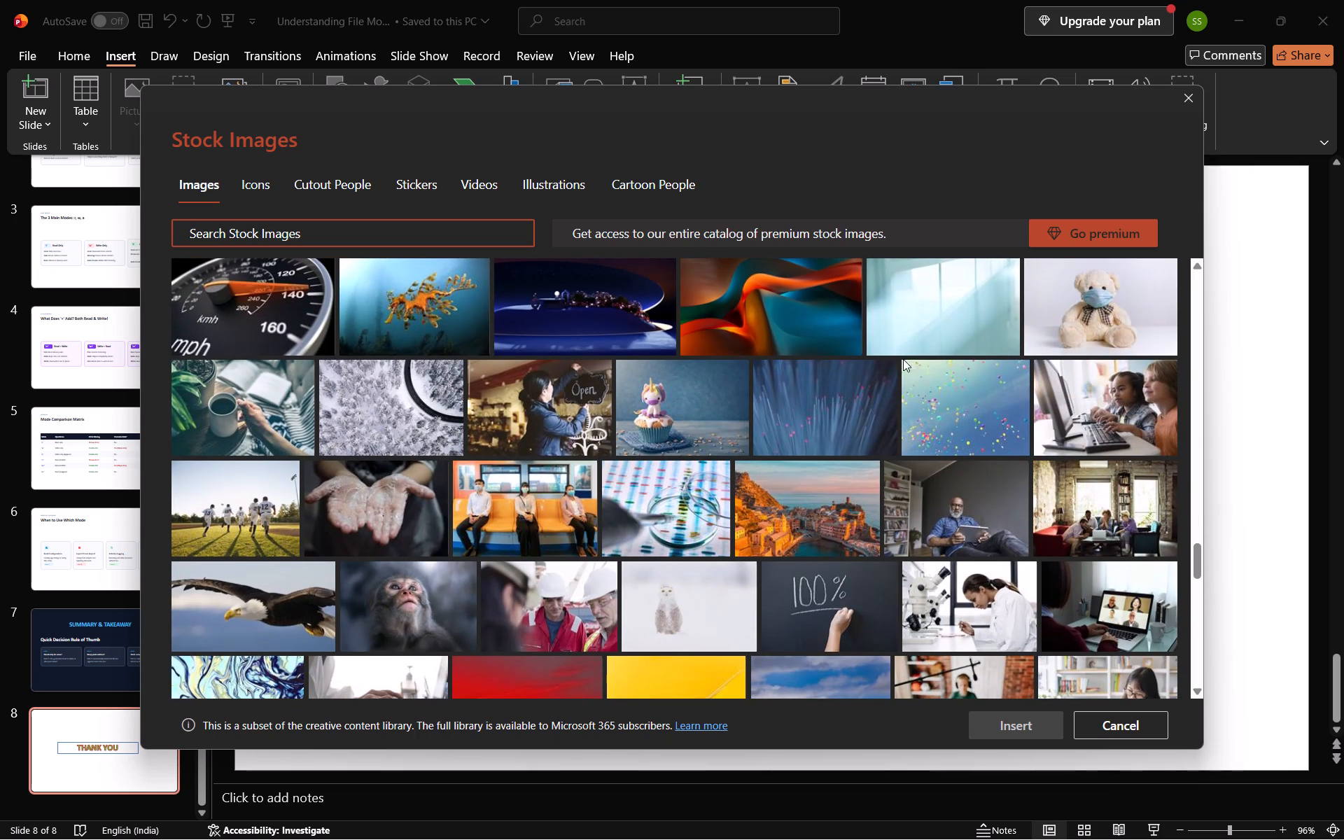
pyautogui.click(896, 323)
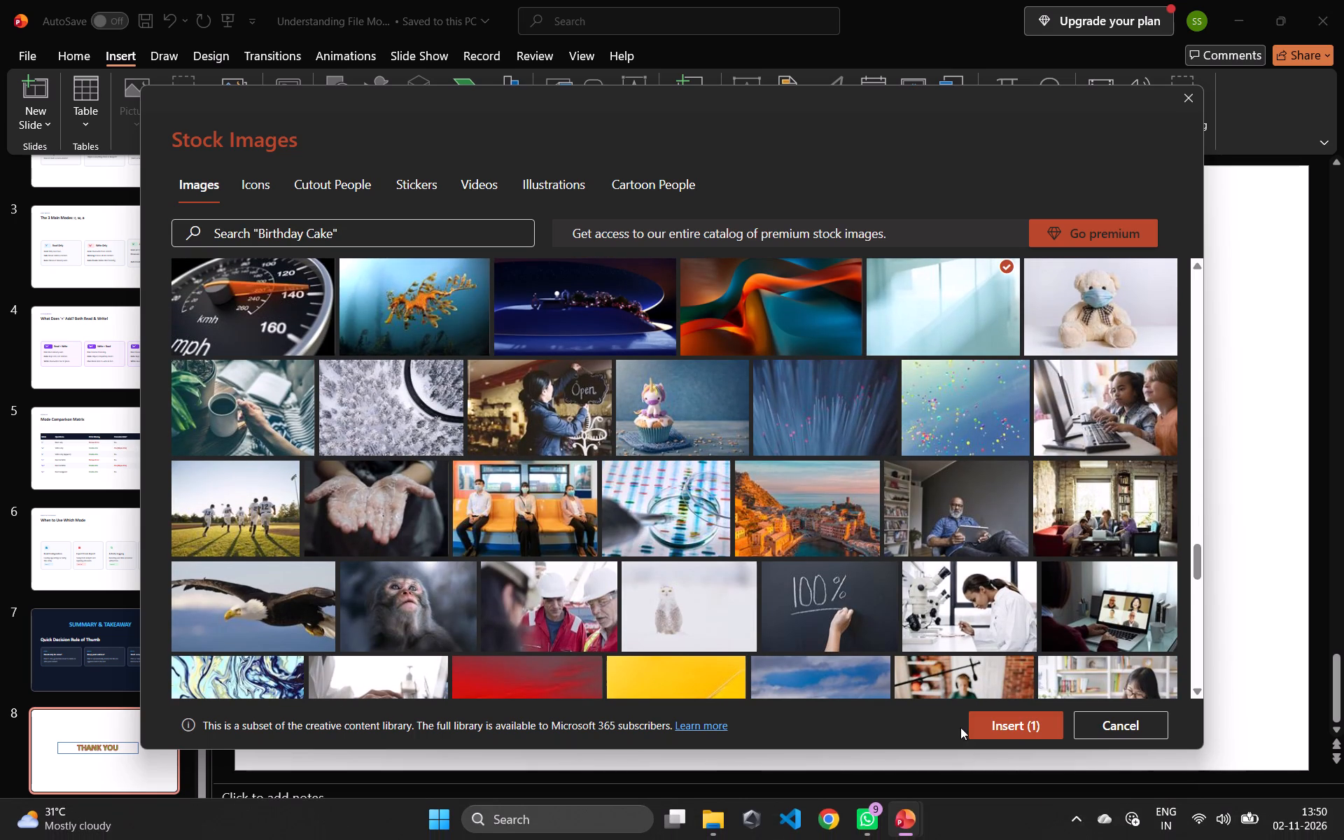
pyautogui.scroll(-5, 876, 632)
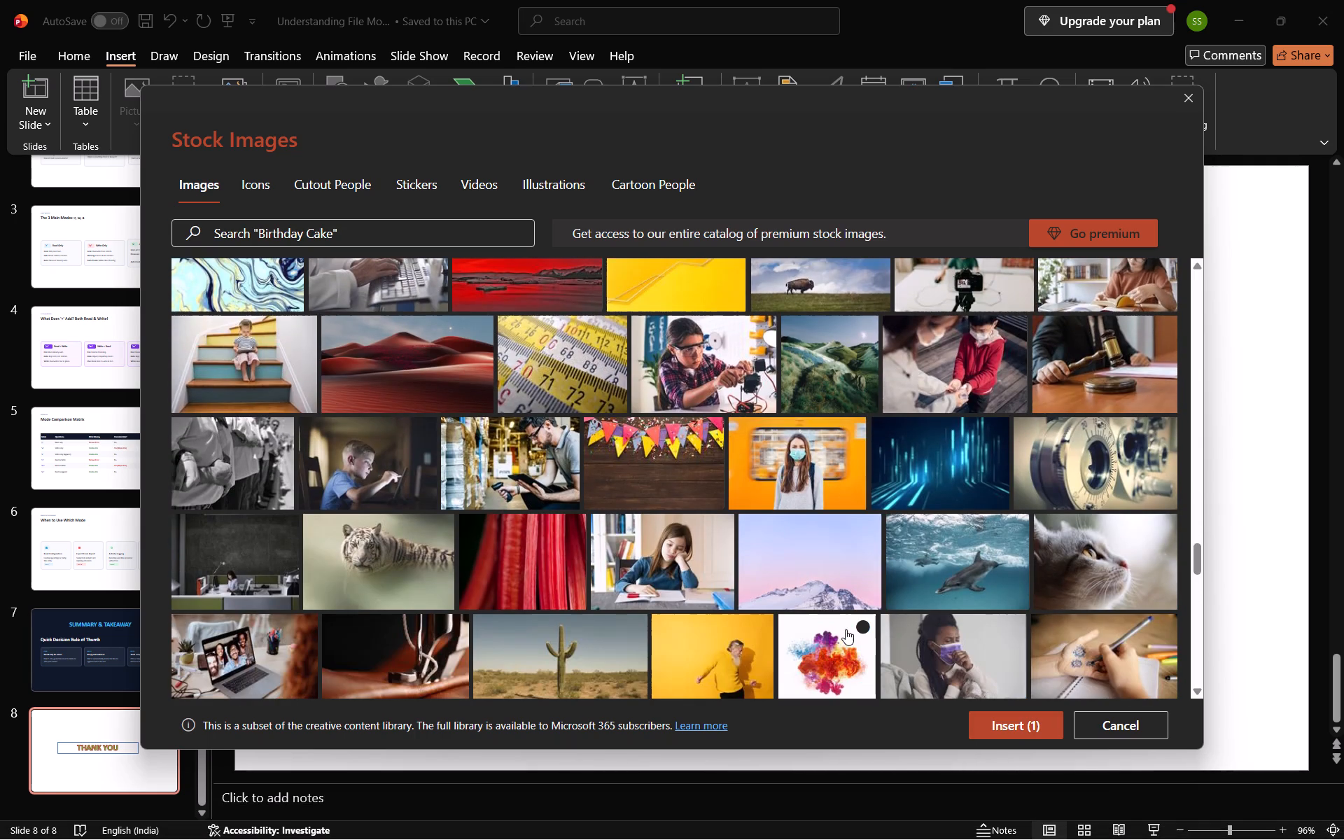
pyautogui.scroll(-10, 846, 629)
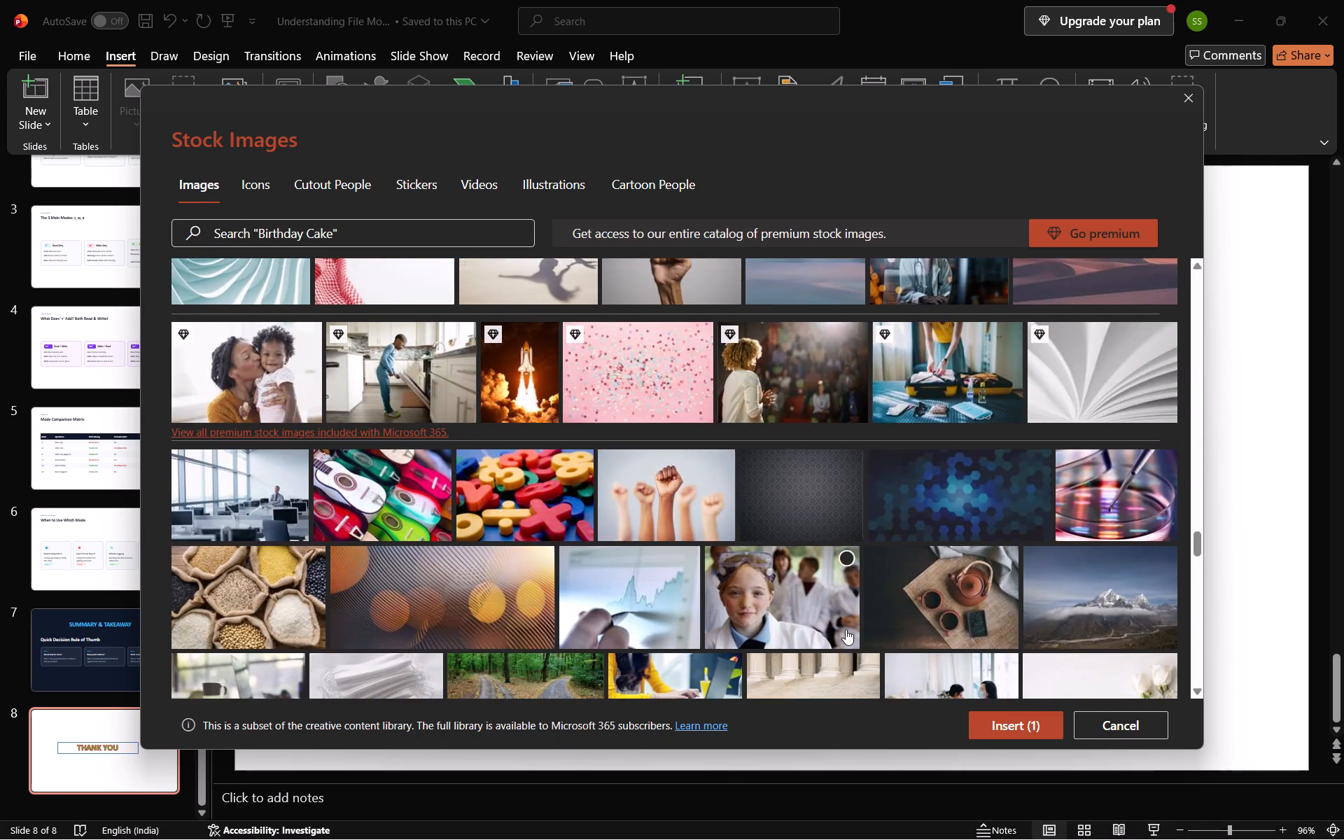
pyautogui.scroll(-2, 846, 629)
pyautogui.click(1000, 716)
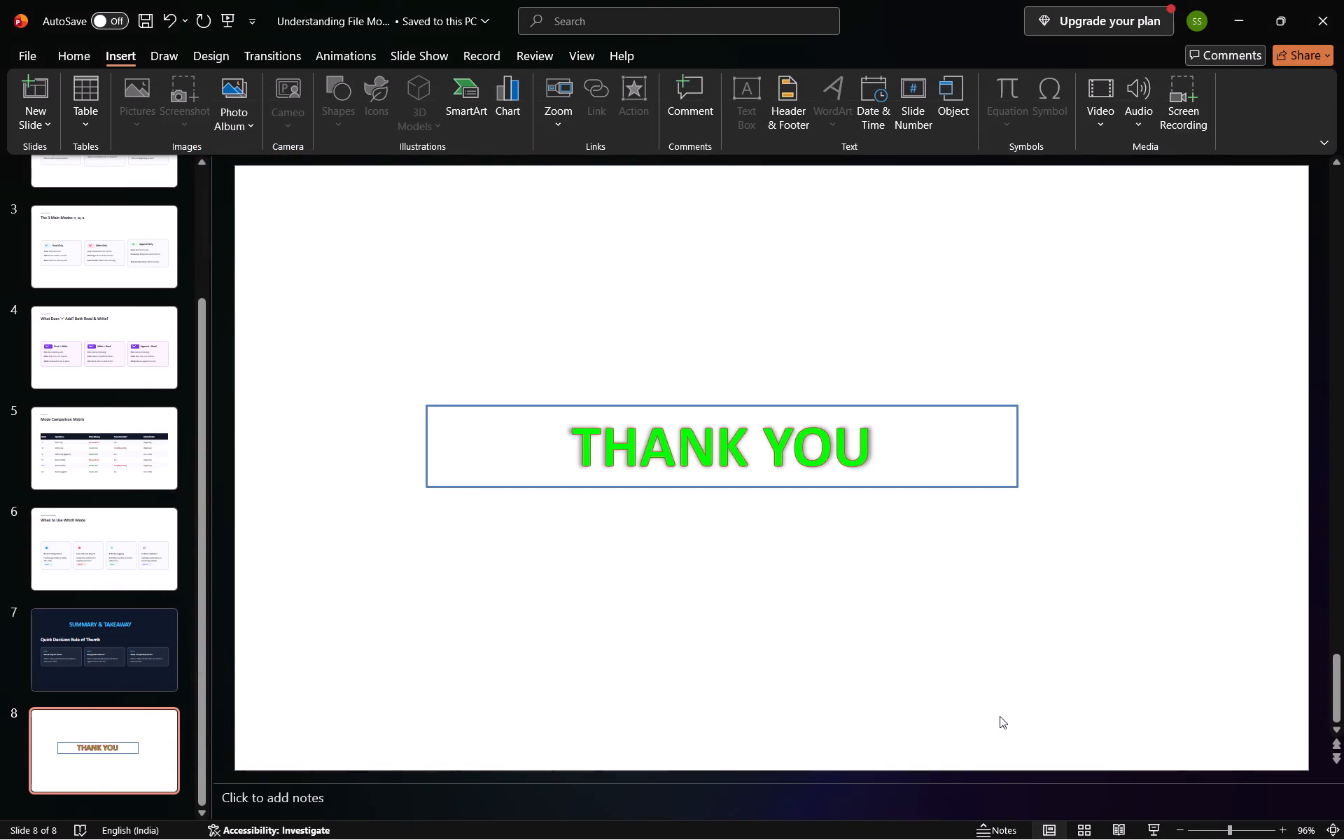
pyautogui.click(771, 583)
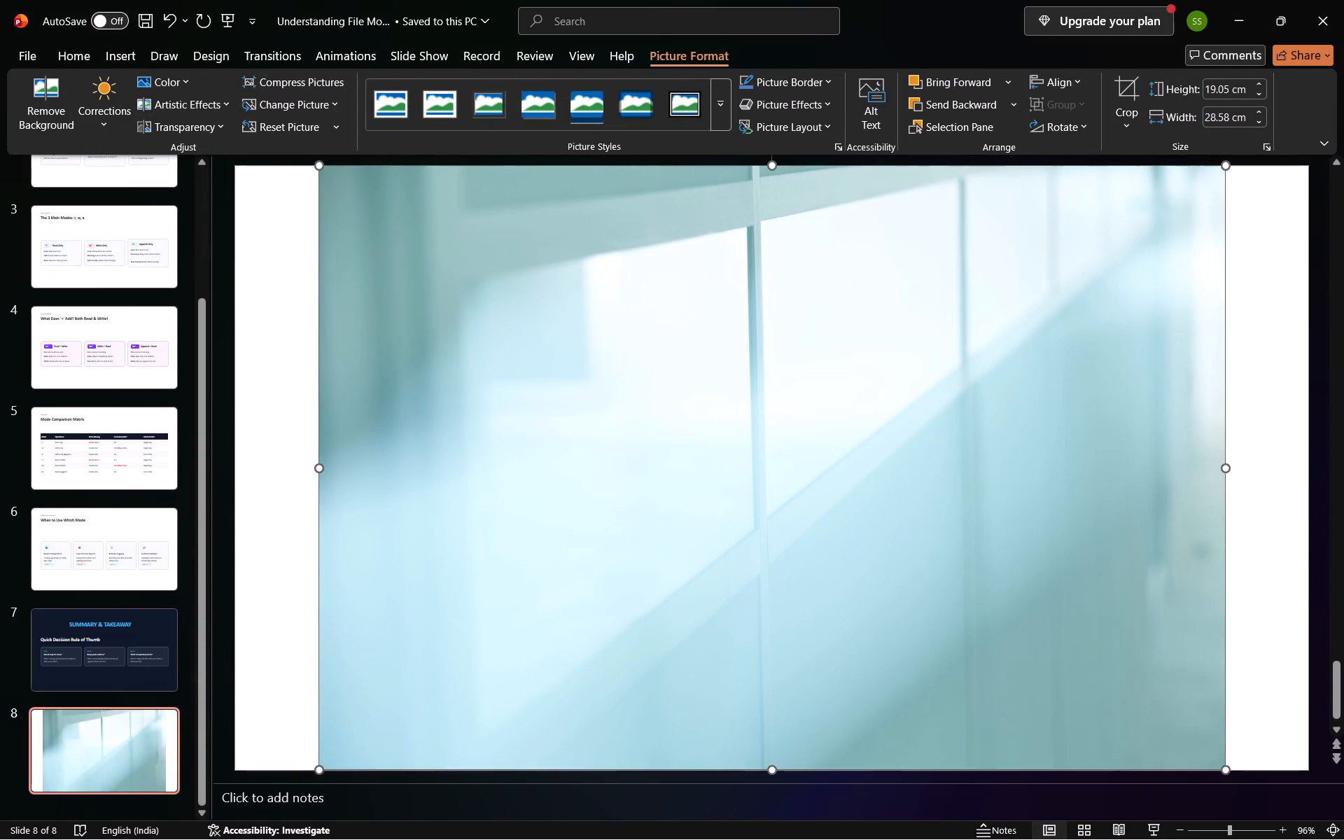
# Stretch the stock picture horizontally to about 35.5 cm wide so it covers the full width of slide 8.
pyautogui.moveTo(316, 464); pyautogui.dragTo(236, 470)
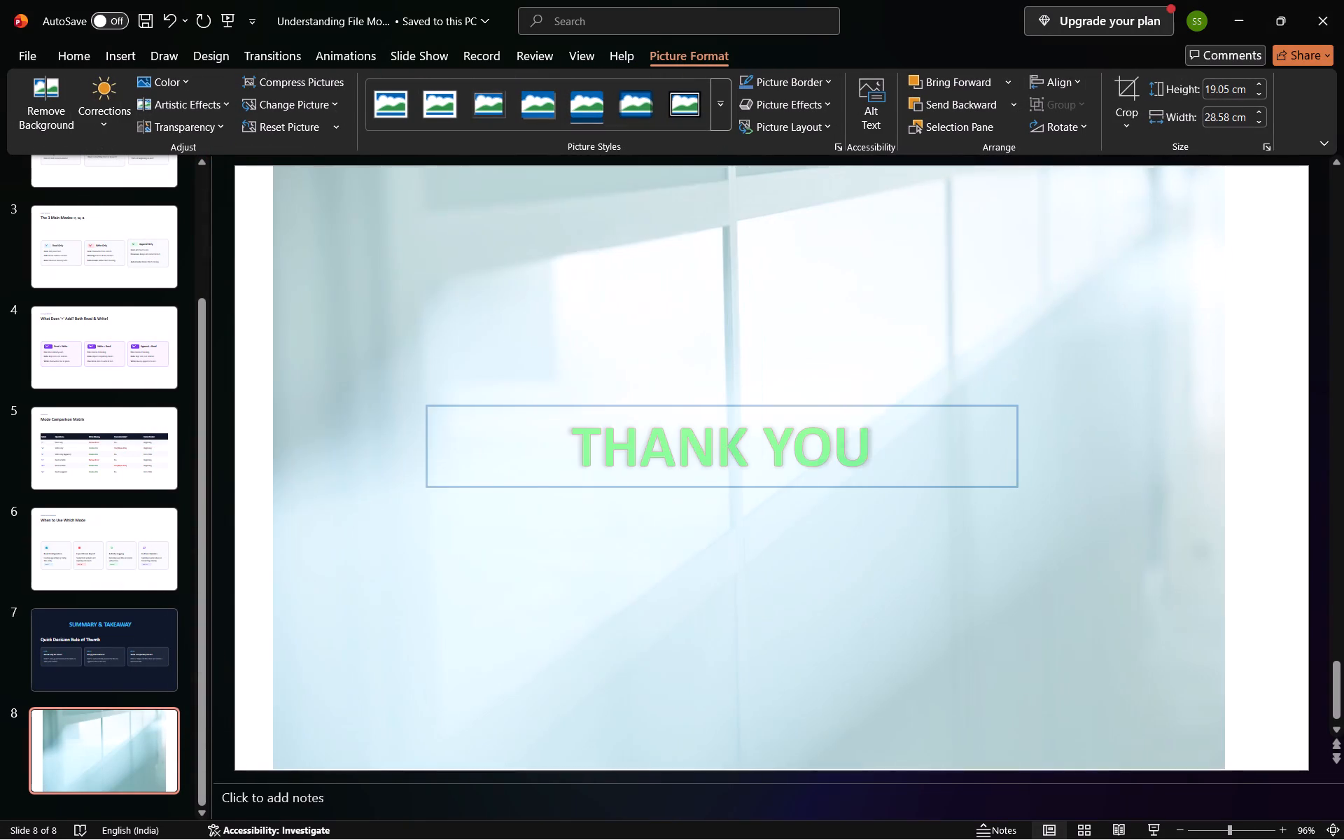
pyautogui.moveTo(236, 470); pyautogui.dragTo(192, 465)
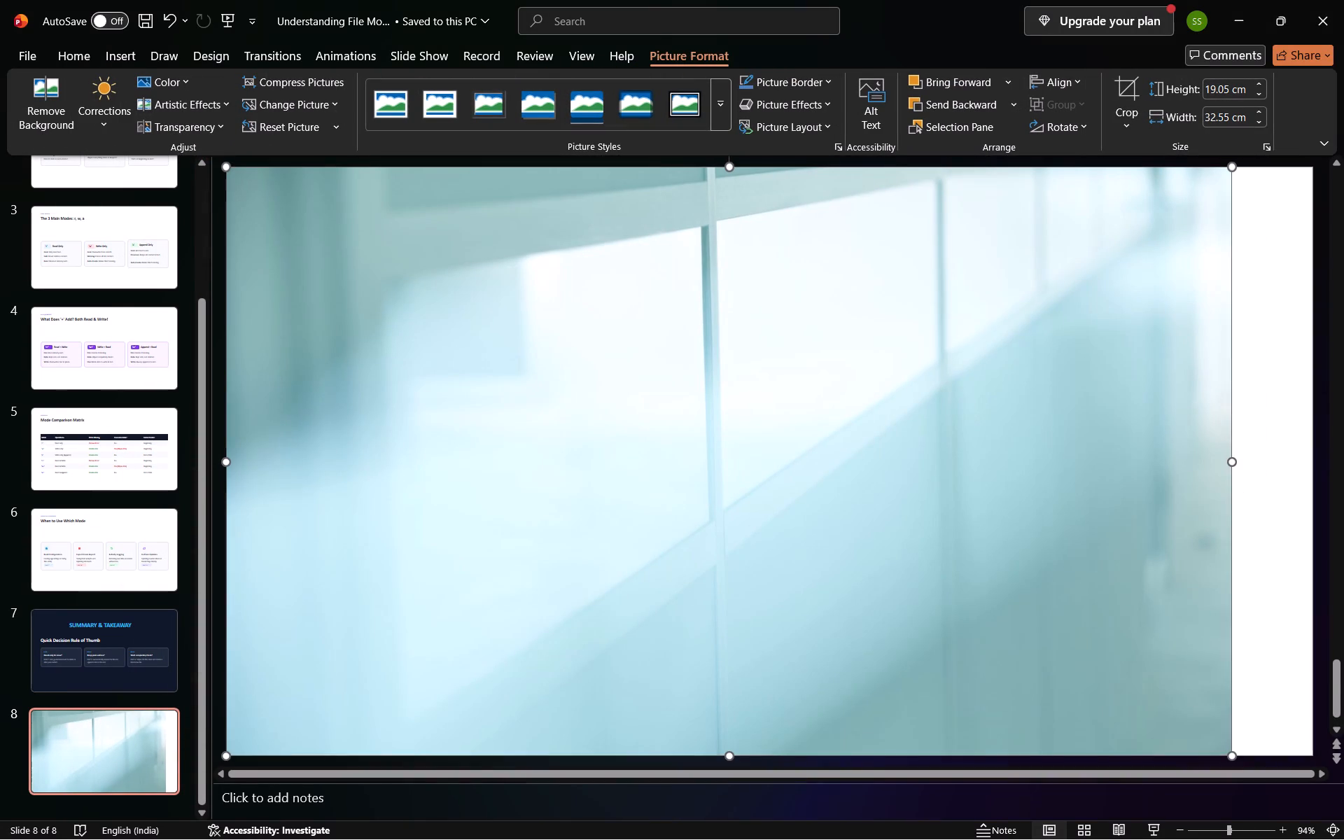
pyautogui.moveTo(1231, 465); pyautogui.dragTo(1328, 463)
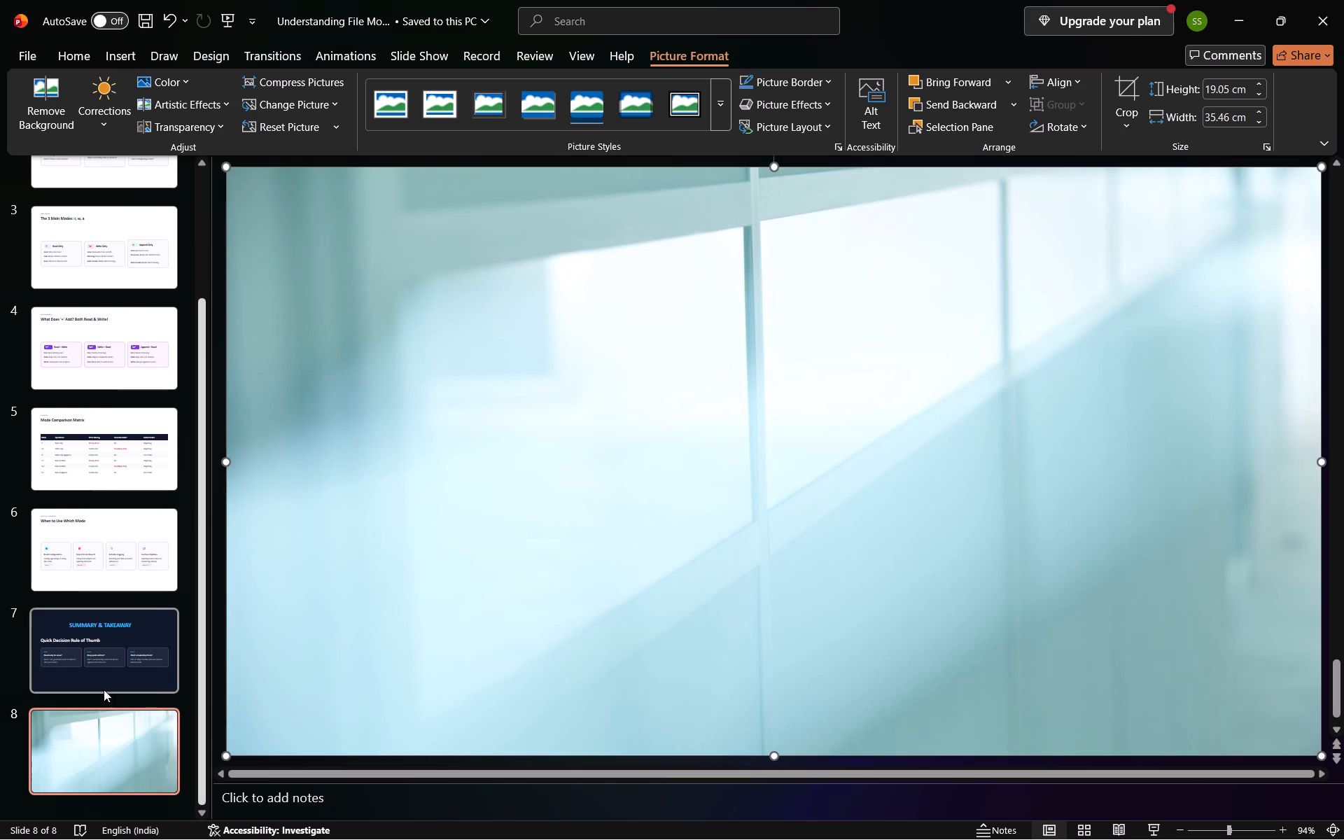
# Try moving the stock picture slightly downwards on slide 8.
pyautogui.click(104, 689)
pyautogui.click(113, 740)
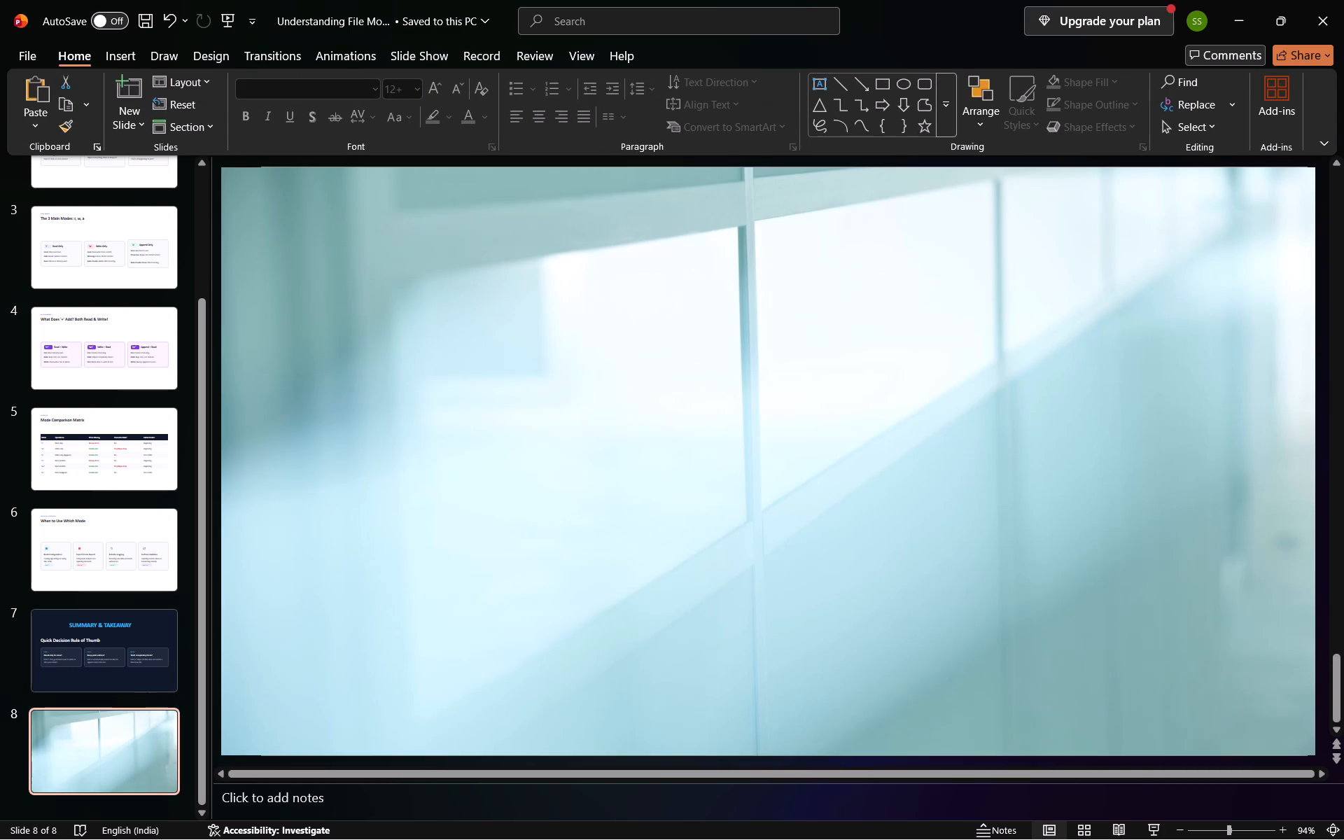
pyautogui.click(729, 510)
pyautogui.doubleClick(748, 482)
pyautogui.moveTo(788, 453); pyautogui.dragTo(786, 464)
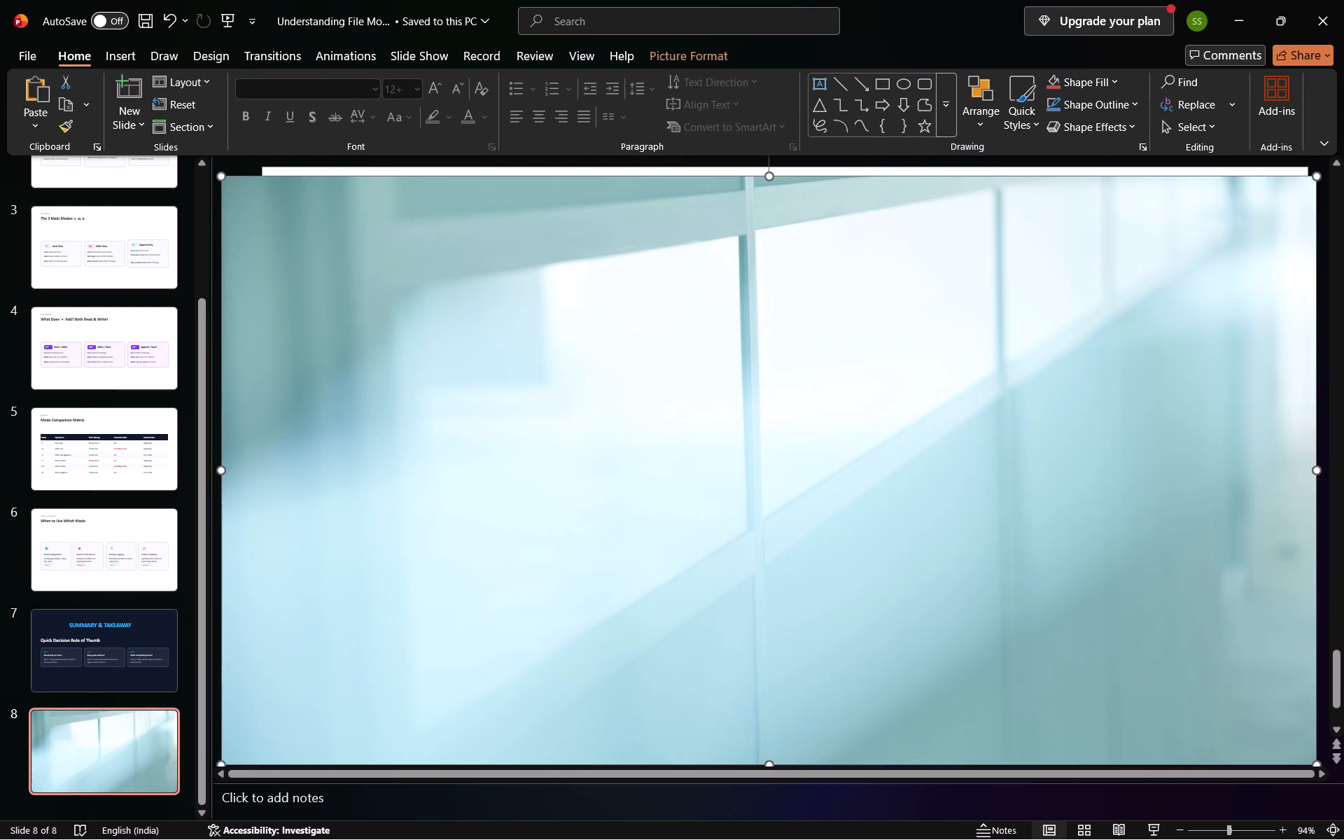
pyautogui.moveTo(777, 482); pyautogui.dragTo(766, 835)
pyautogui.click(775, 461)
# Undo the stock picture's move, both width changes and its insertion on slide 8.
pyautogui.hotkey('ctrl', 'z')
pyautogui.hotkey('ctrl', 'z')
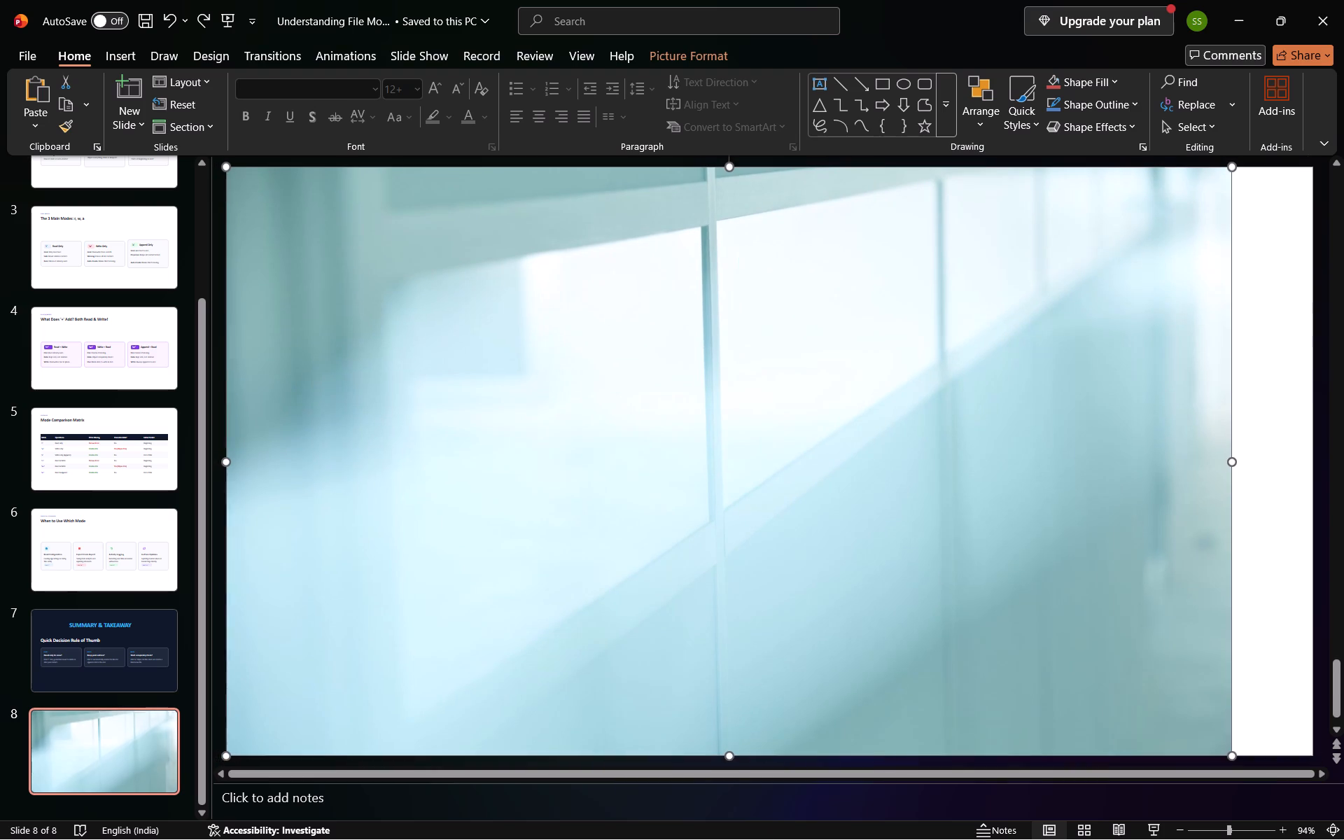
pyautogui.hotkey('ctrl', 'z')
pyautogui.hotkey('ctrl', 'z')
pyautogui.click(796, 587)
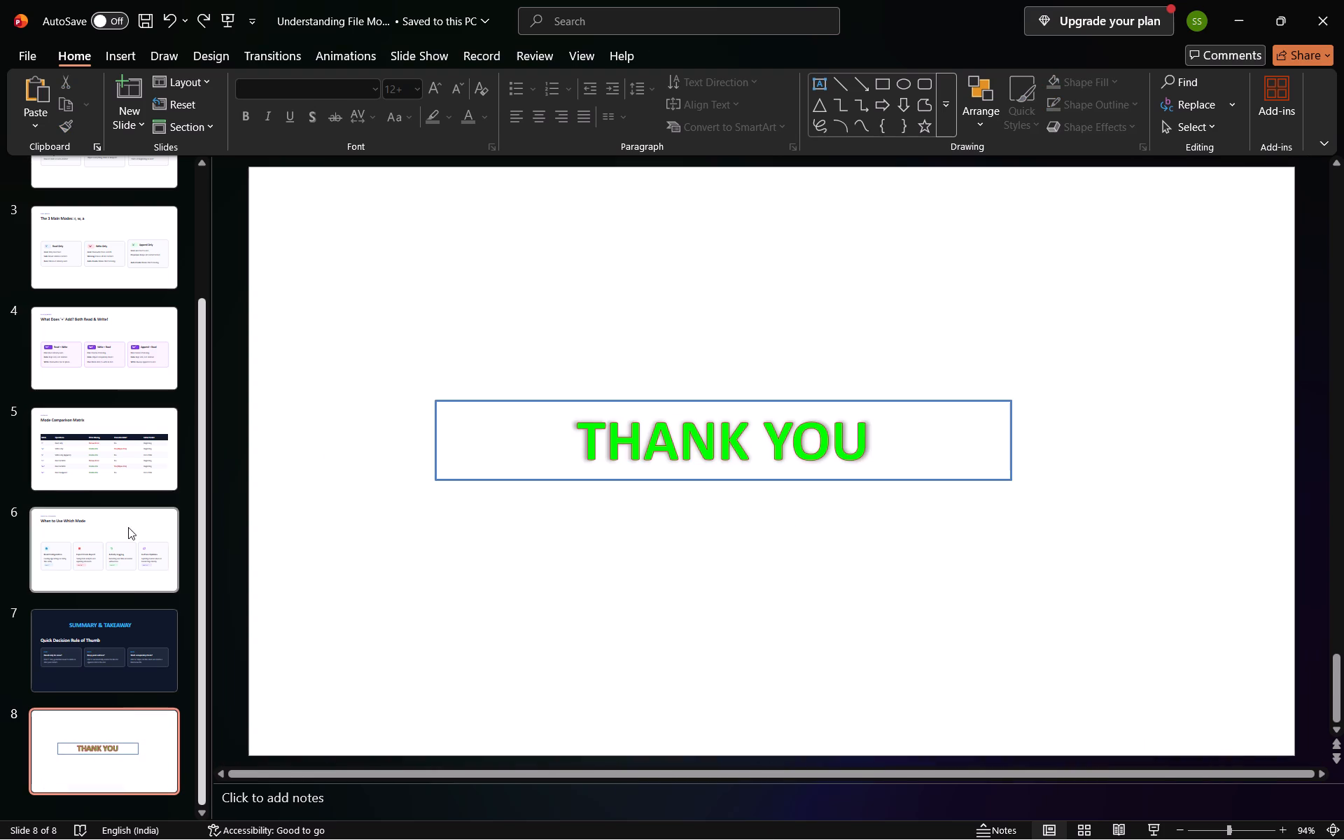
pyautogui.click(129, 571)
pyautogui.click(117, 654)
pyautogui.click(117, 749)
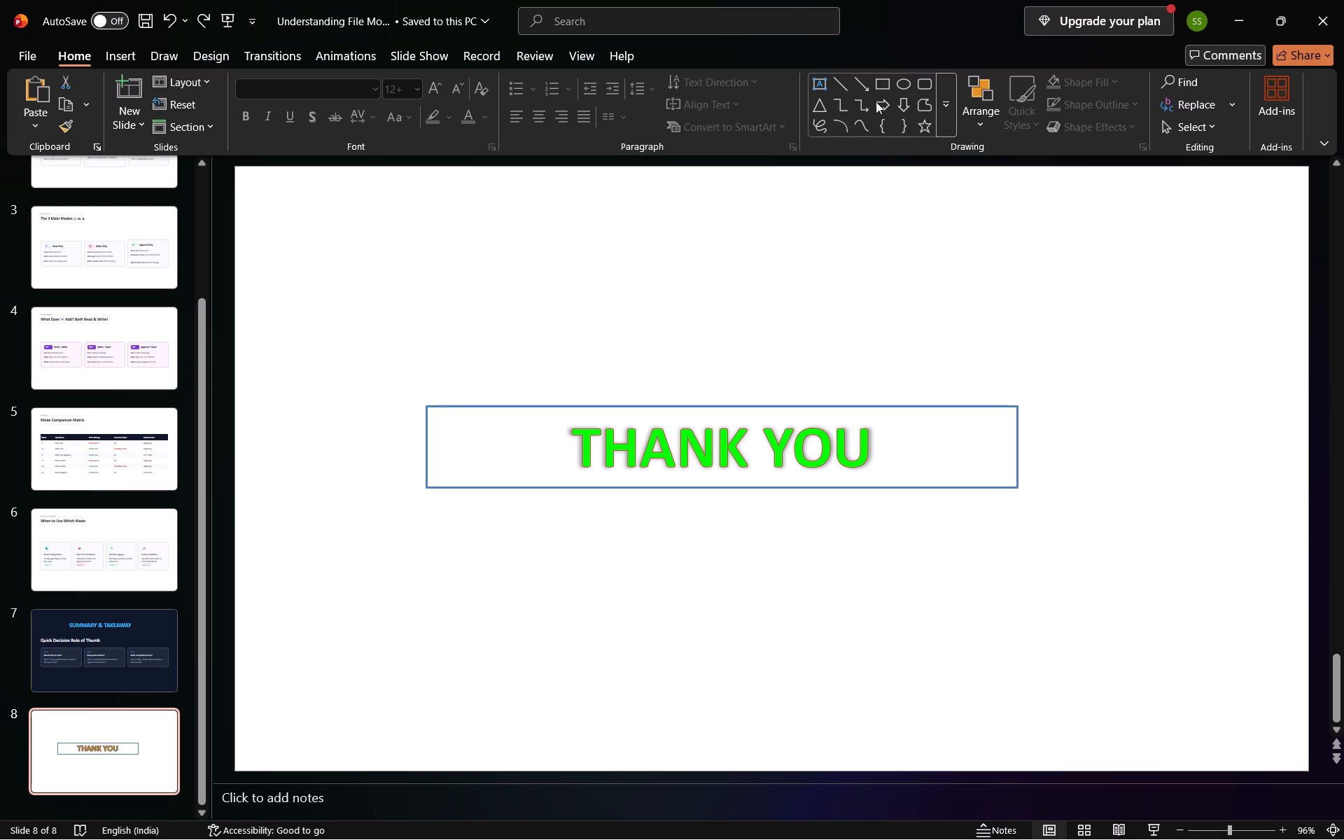
# Colour the word 'YOU' in the 'THANK YOU' WordArt with the standard dark red.
pyautogui.click(829, 463)
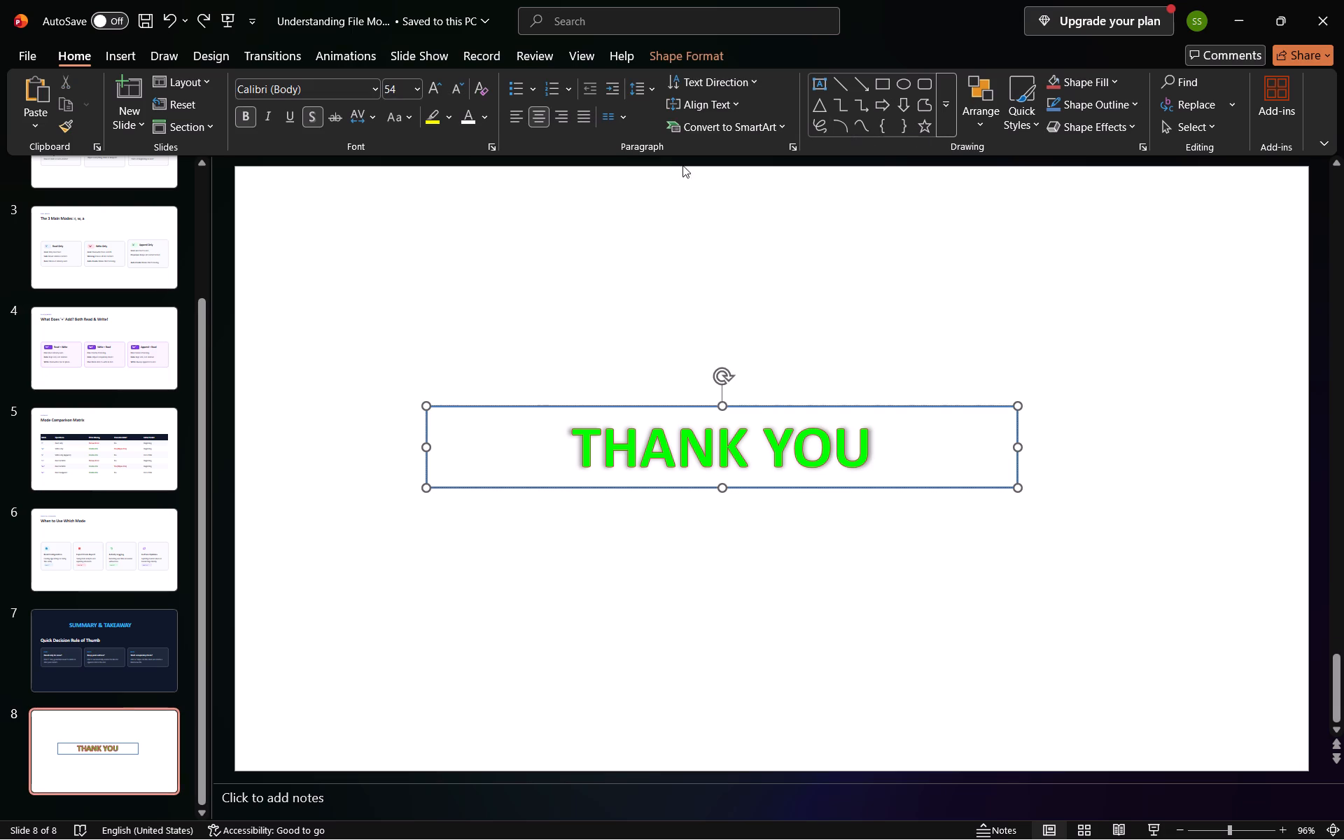
pyautogui.click(483, 113)
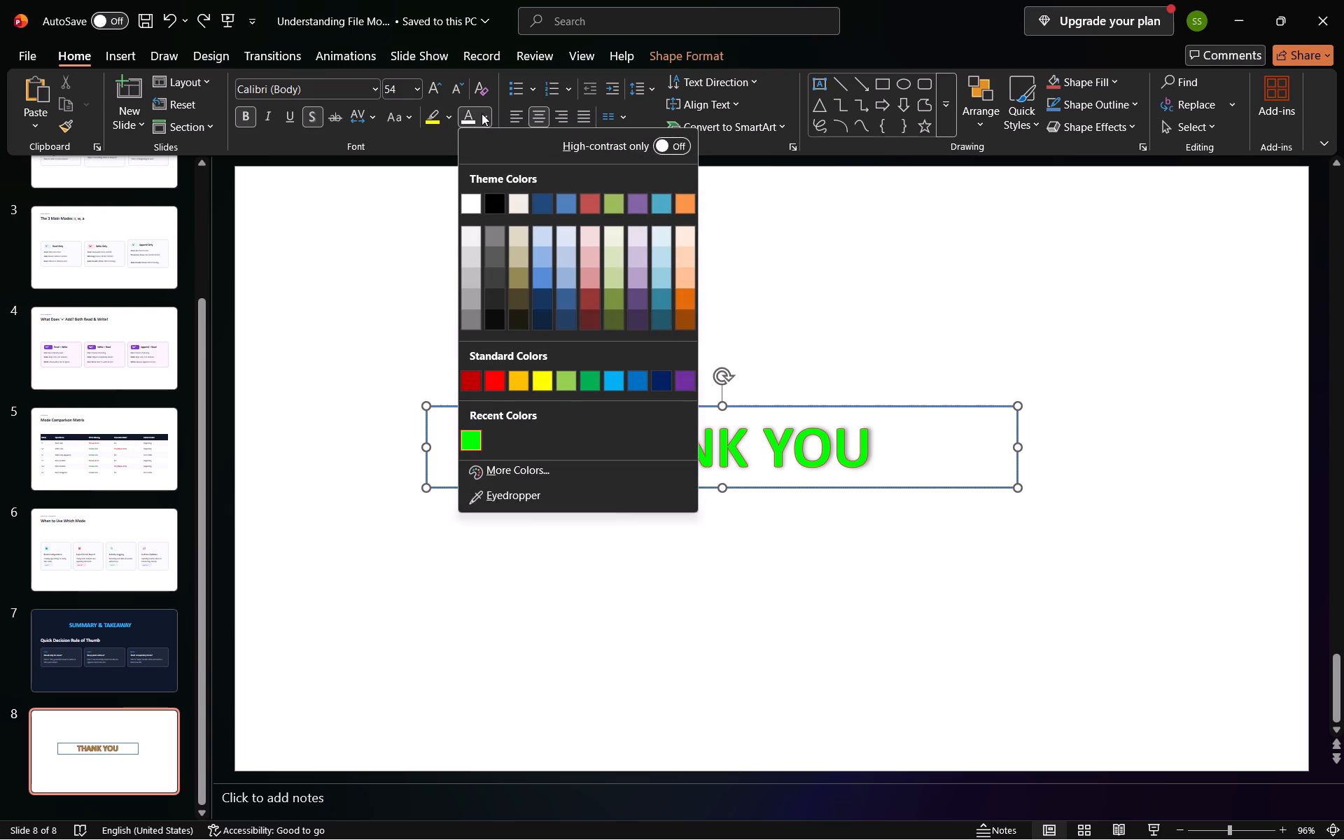
pyautogui.click(471, 385)
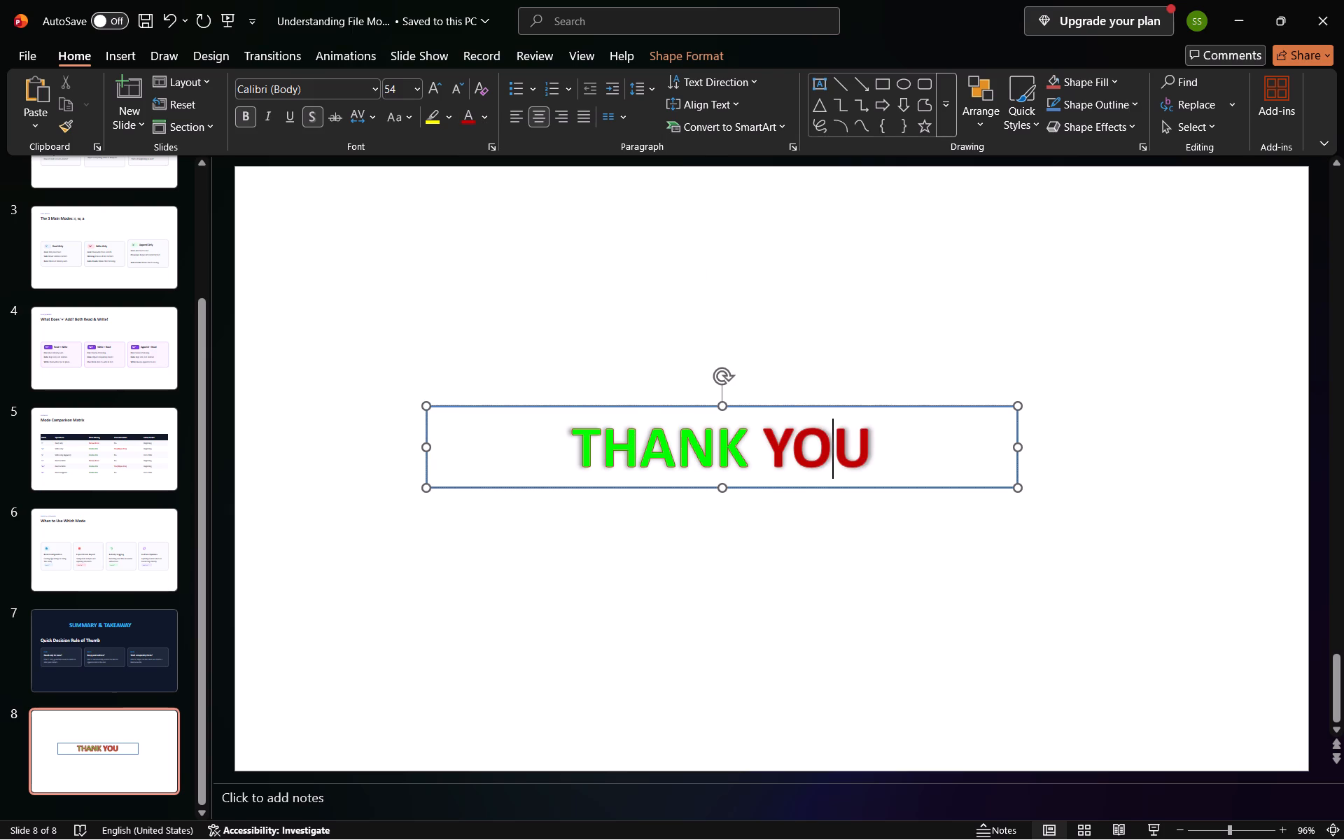
pyautogui.click(797, 561)
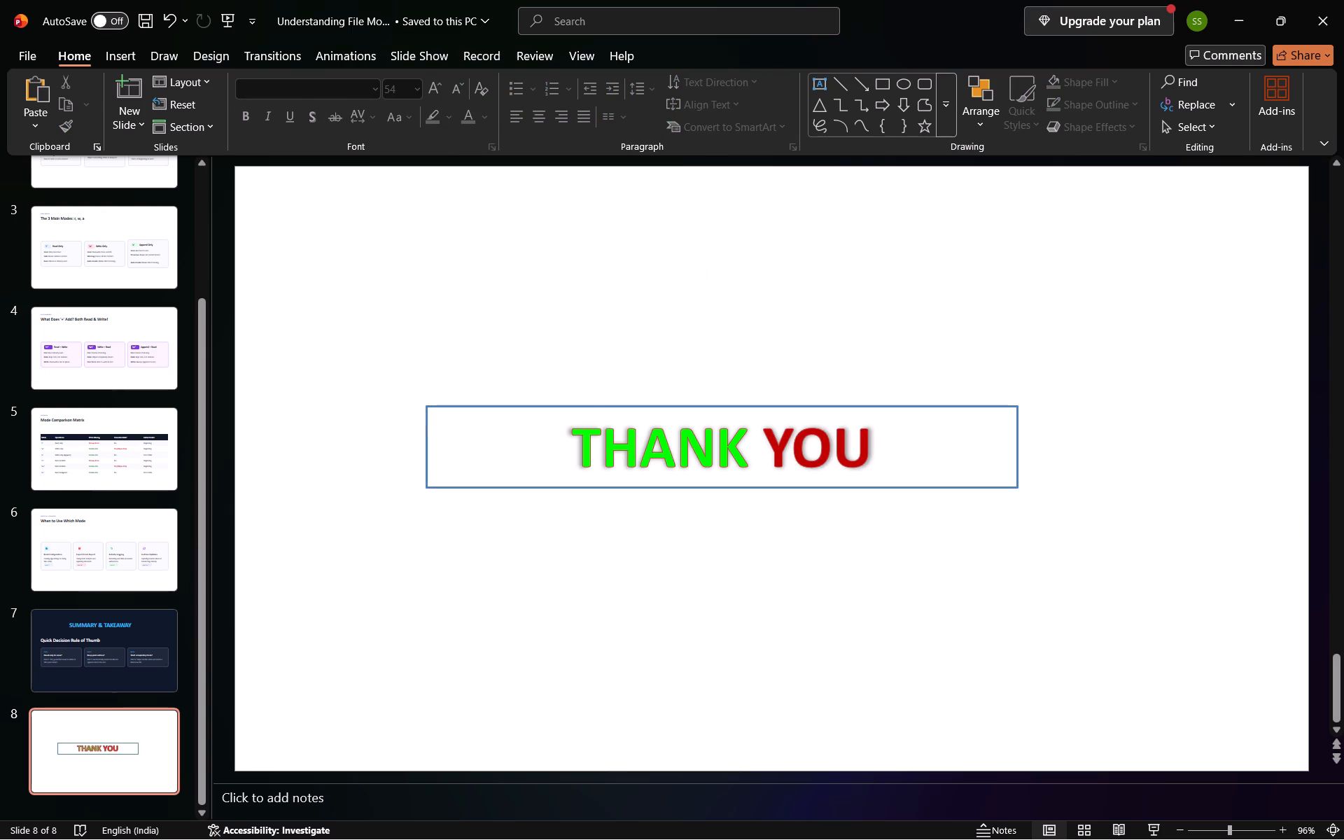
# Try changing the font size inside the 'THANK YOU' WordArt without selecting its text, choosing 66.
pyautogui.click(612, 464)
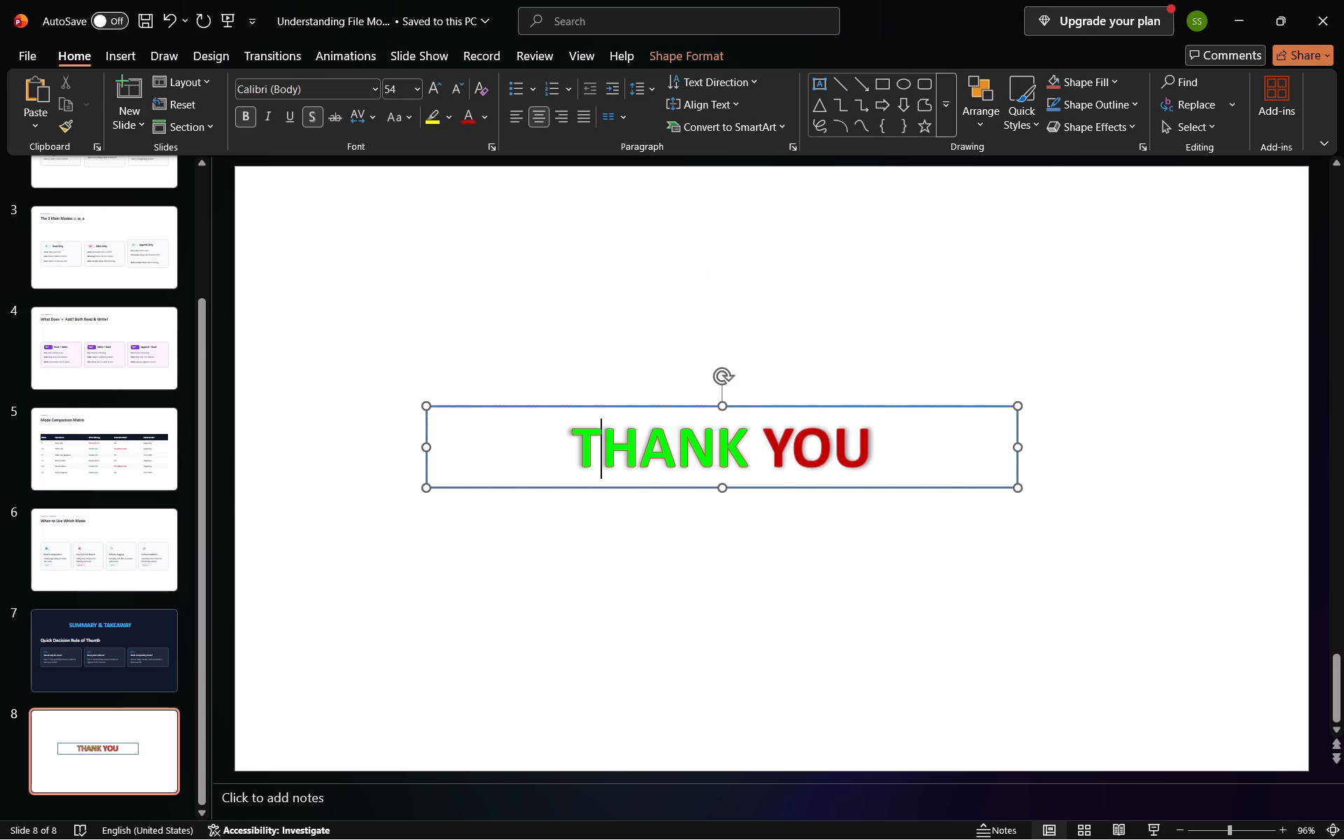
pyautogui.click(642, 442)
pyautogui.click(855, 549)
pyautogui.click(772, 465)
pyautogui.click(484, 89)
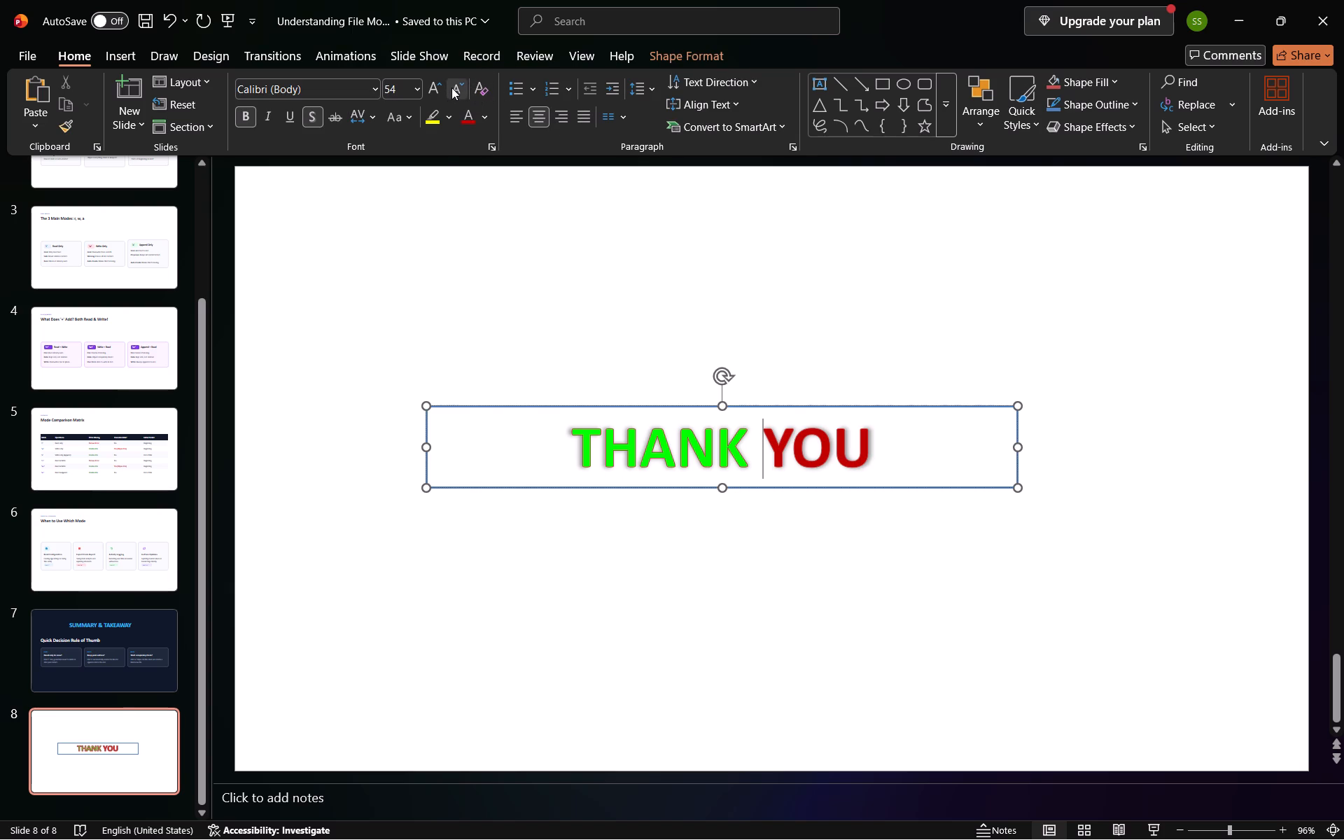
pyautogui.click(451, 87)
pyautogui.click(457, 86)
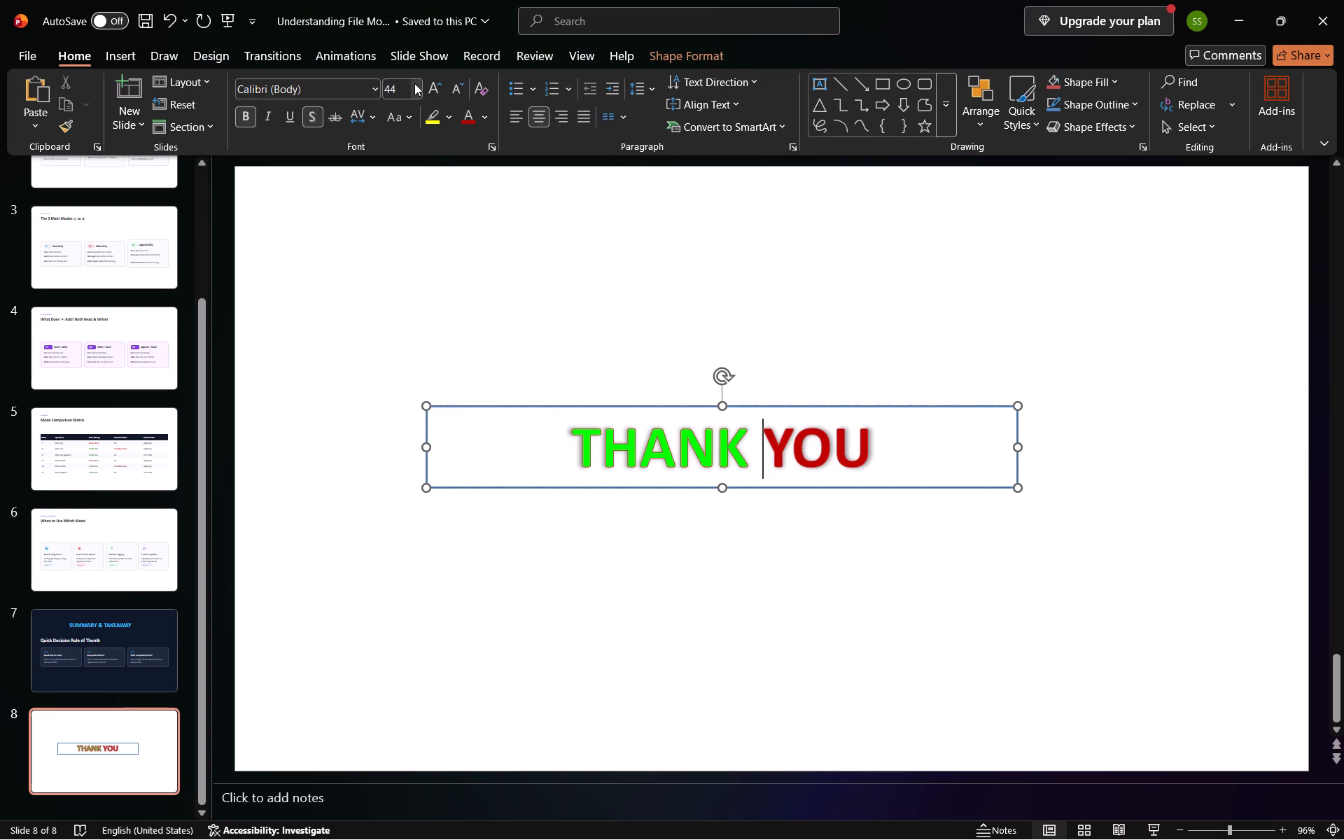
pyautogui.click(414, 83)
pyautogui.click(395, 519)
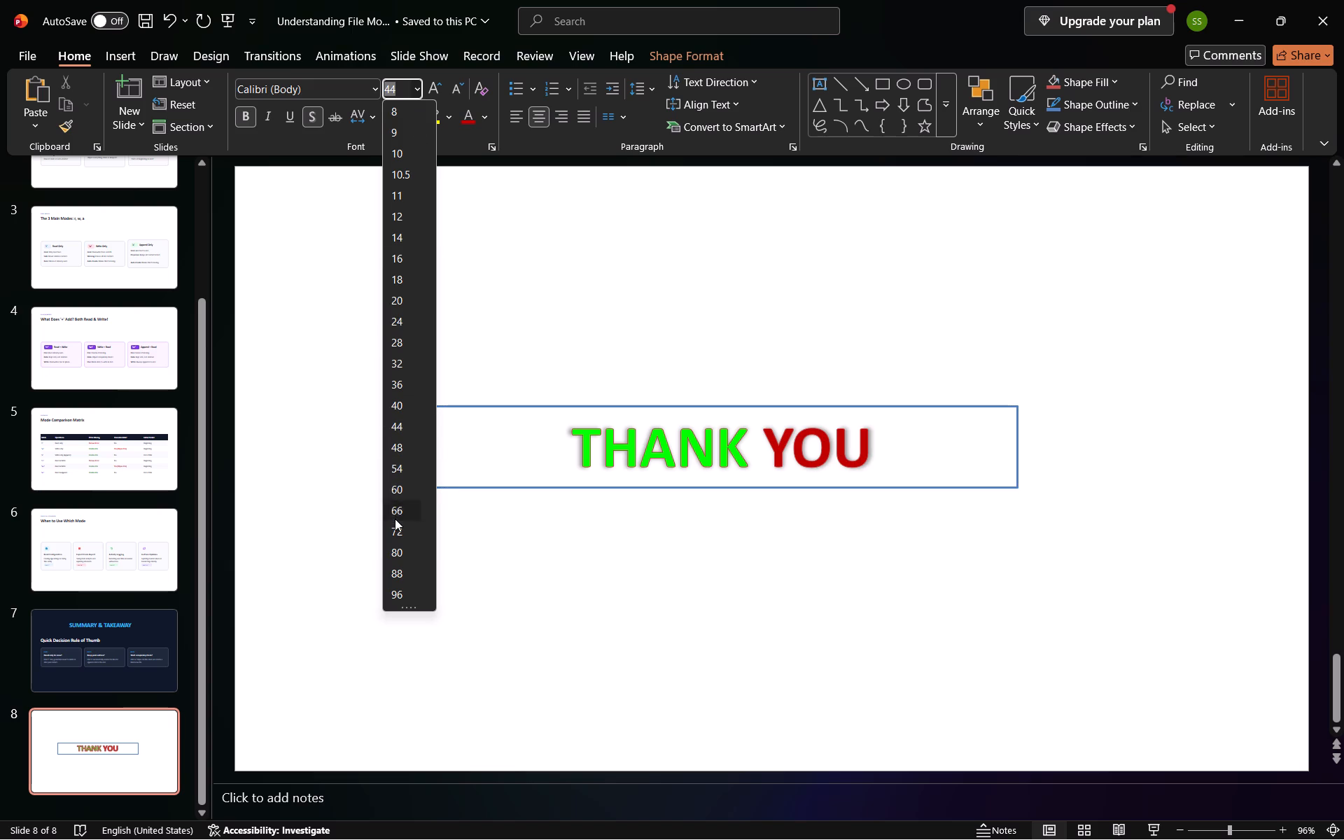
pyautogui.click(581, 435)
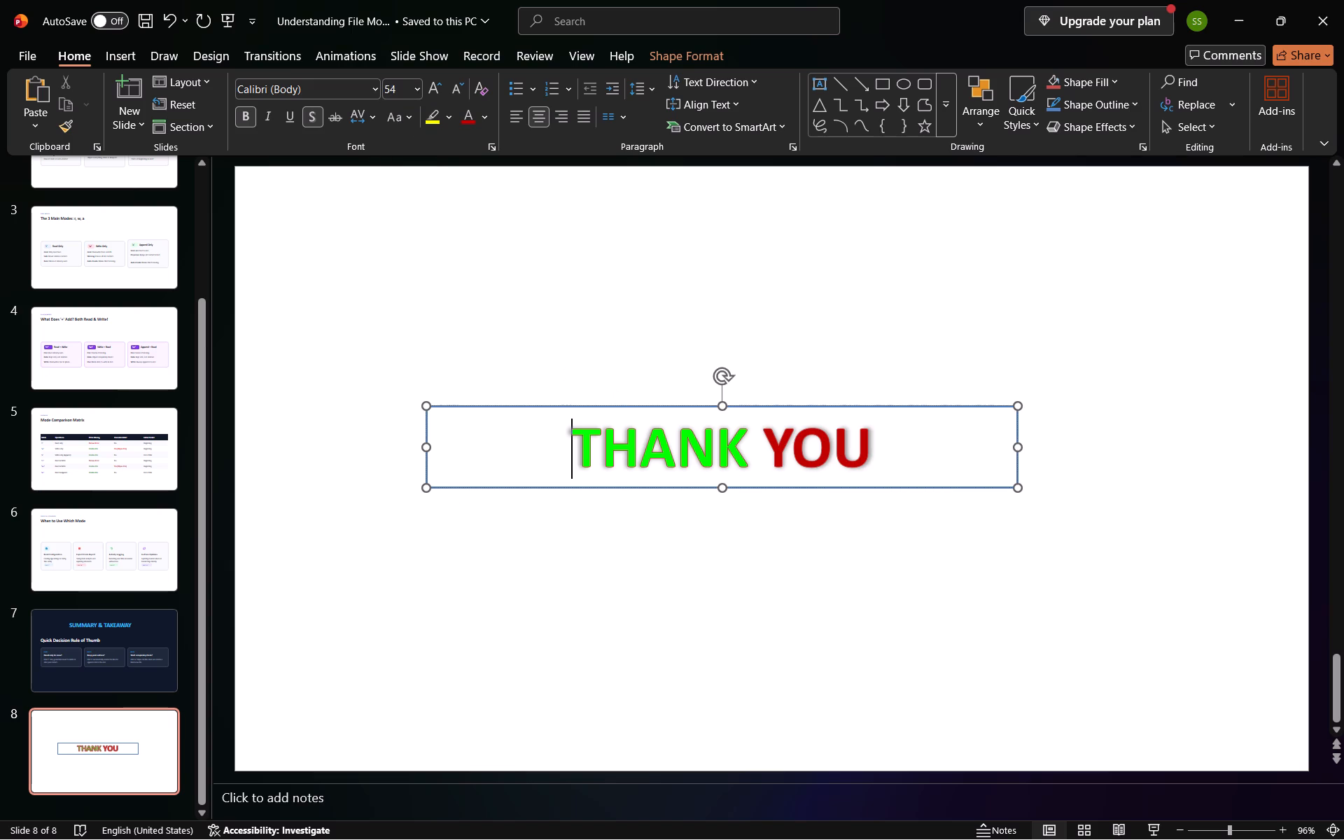
# Move the 'THANK YOU' WordArt box slightly upwards on slide 8.
pyautogui.moveTo(484, 423); pyautogui.dragTo(486, 404)
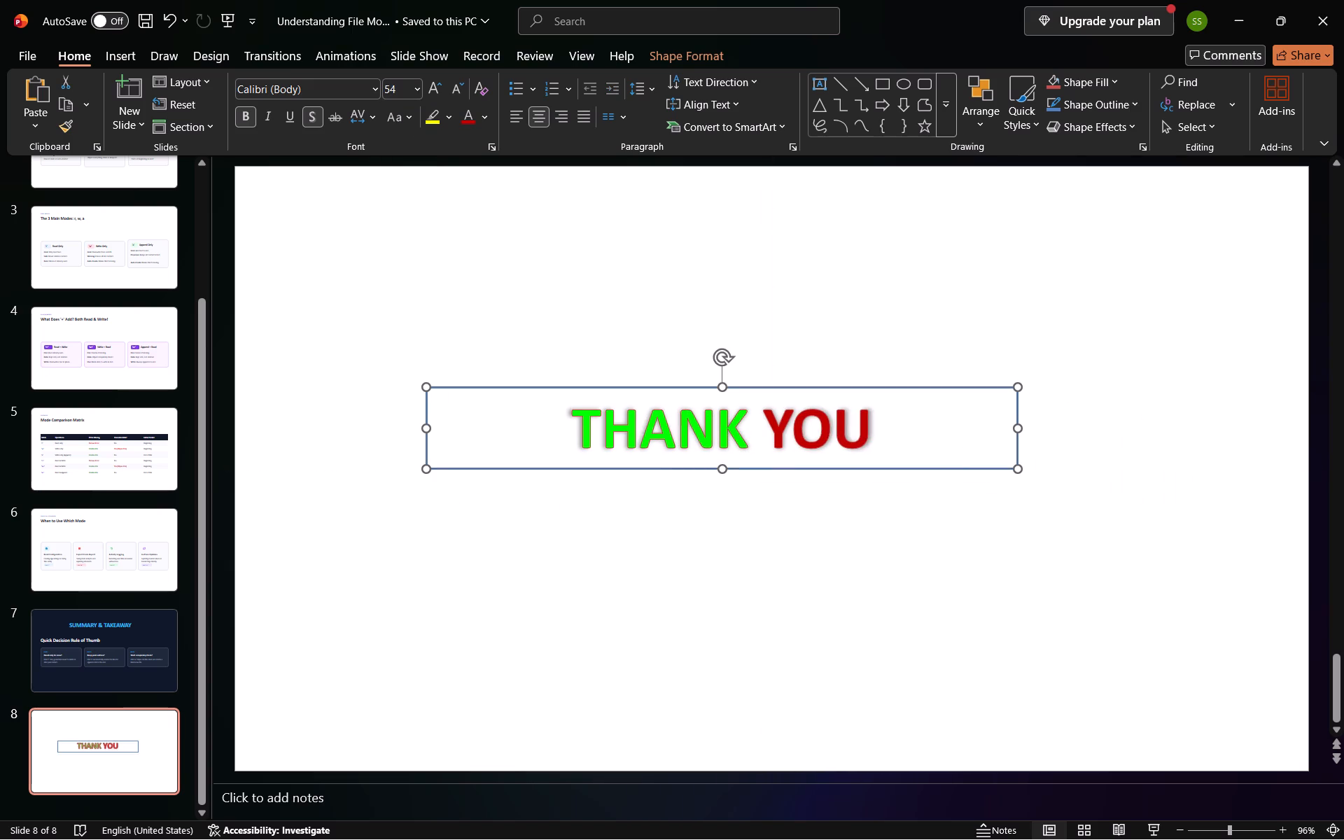
# Set the font size of the whole 'THANK YOU' WordArt to 96.
pyautogui.click(416, 84)
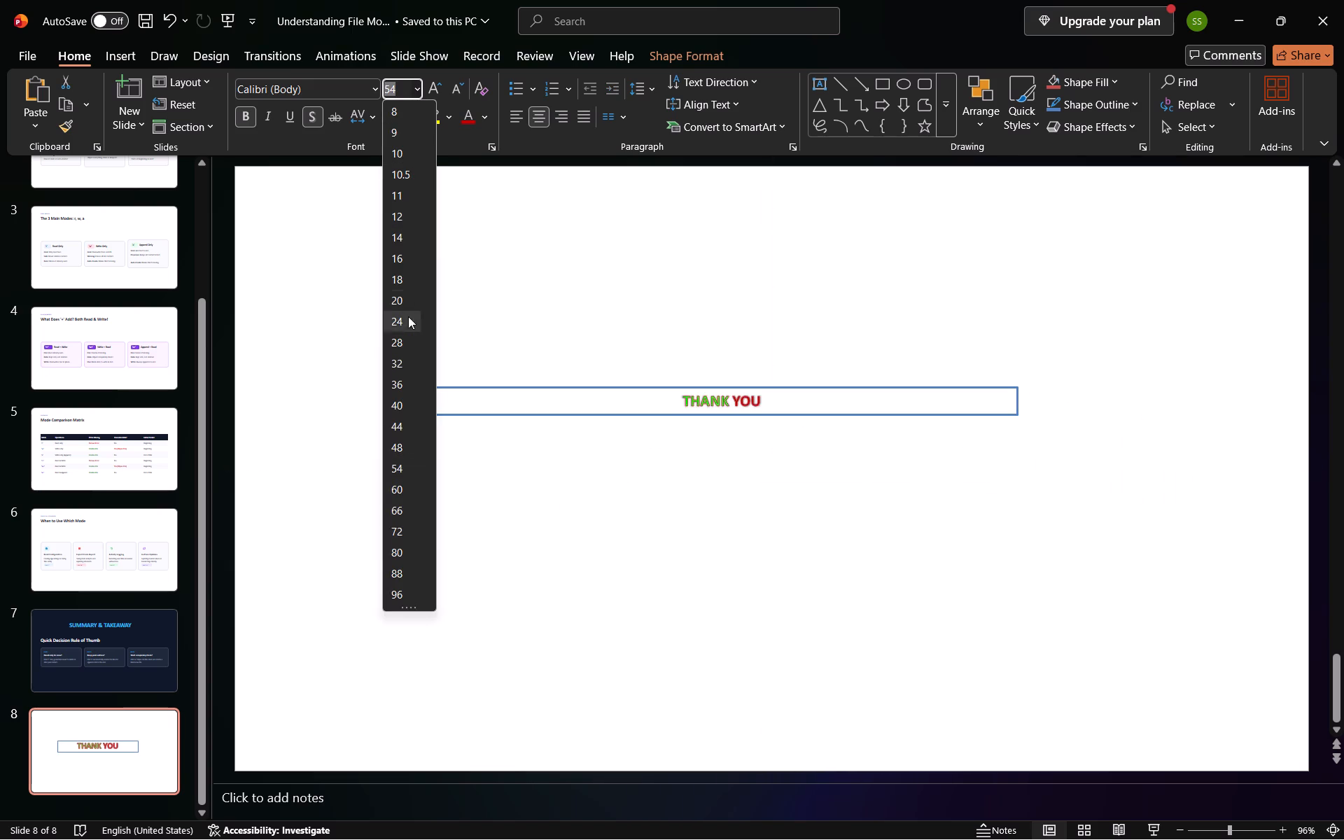
pyautogui.click(409, 595)
pyautogui.click(600, 668)
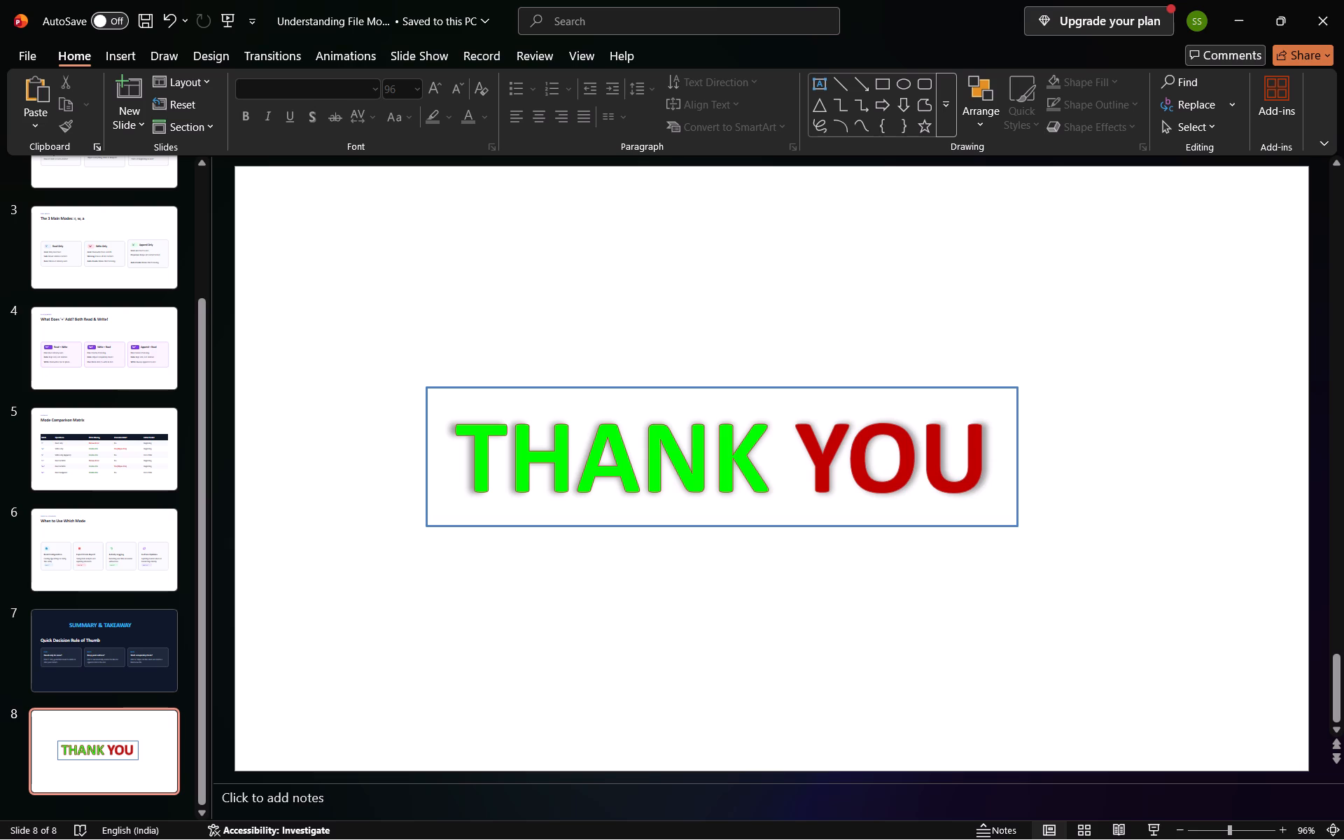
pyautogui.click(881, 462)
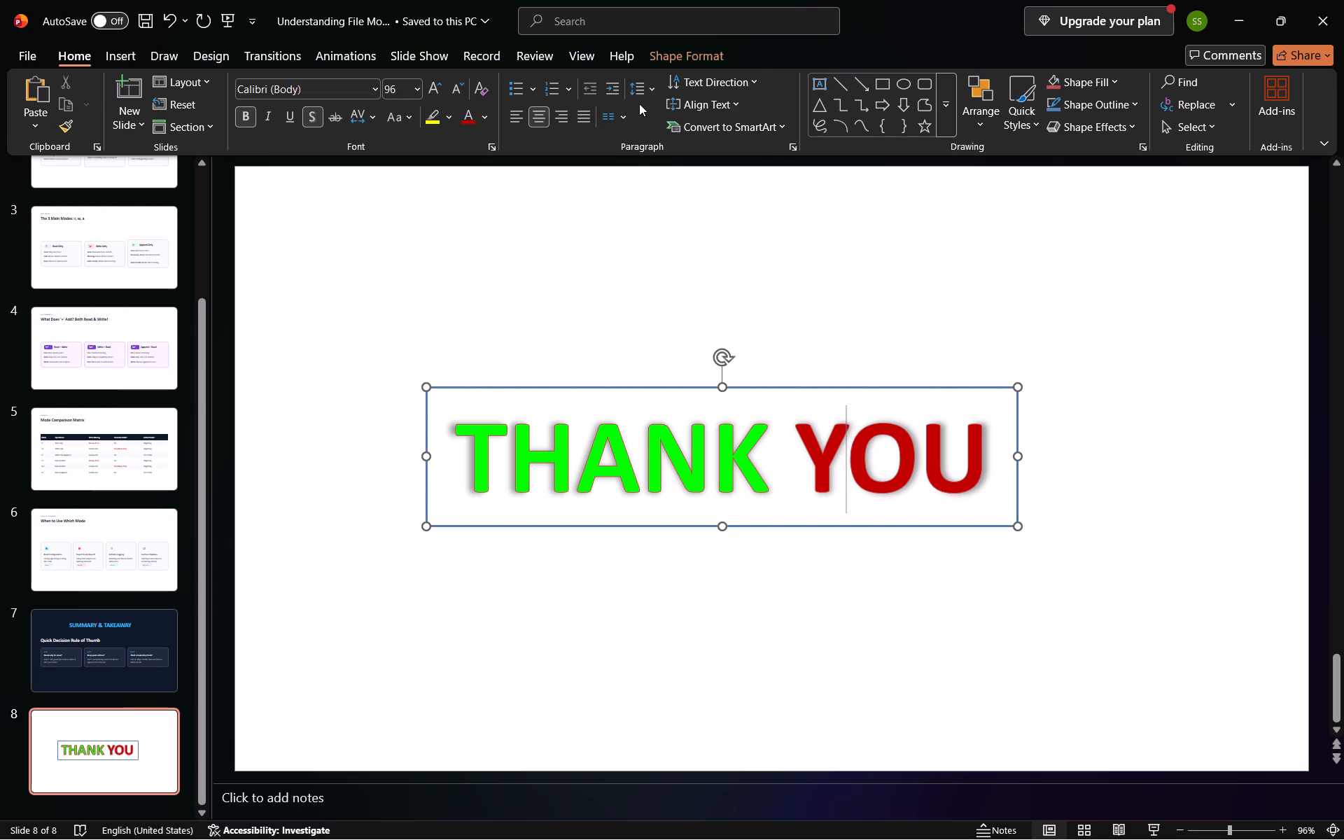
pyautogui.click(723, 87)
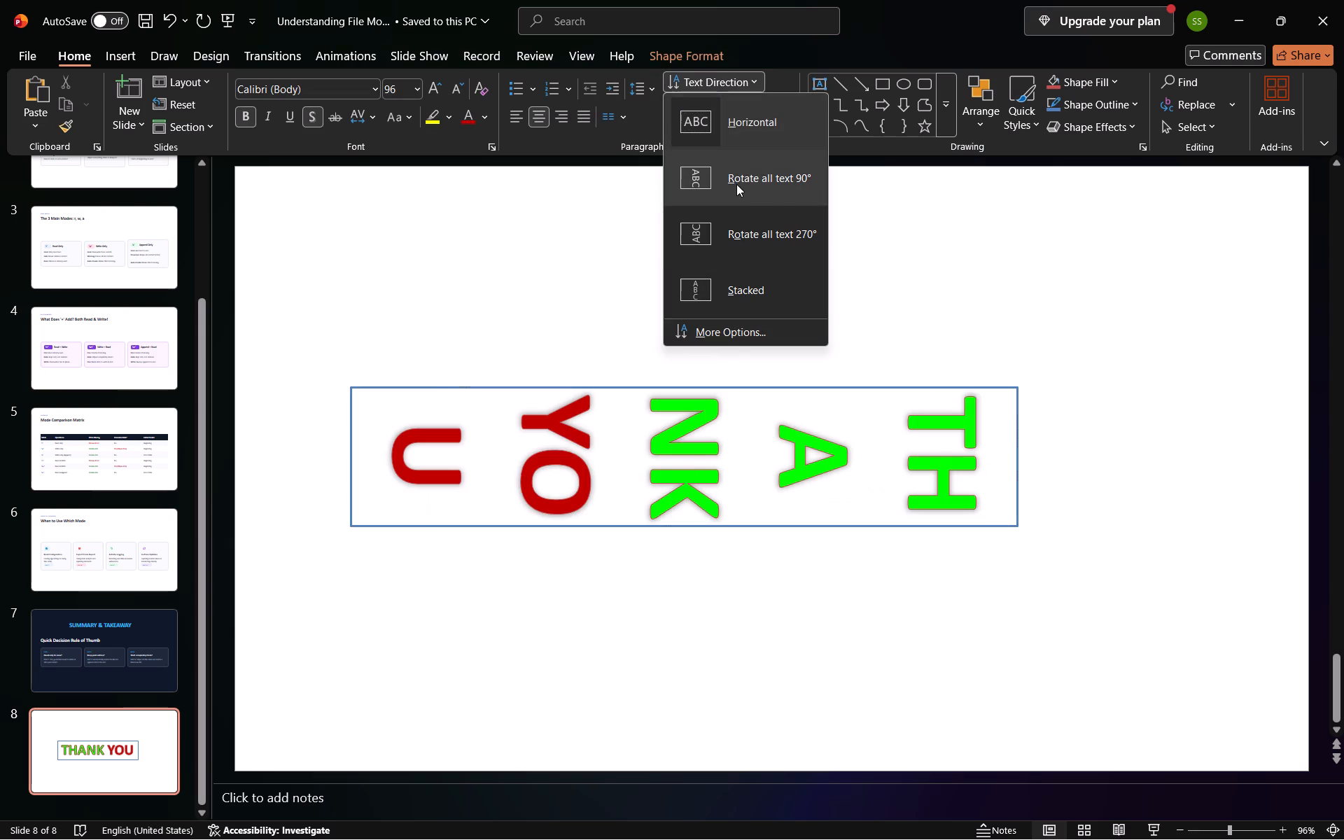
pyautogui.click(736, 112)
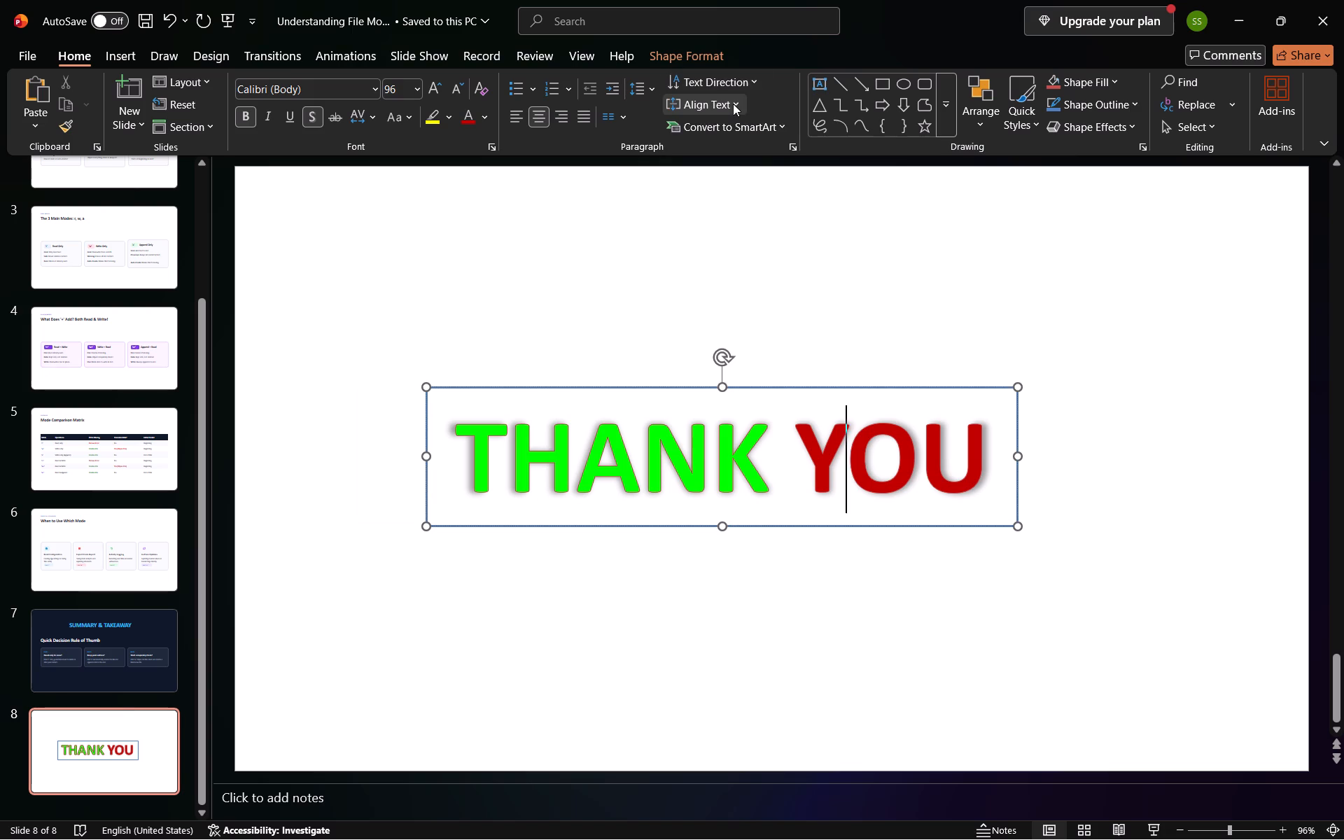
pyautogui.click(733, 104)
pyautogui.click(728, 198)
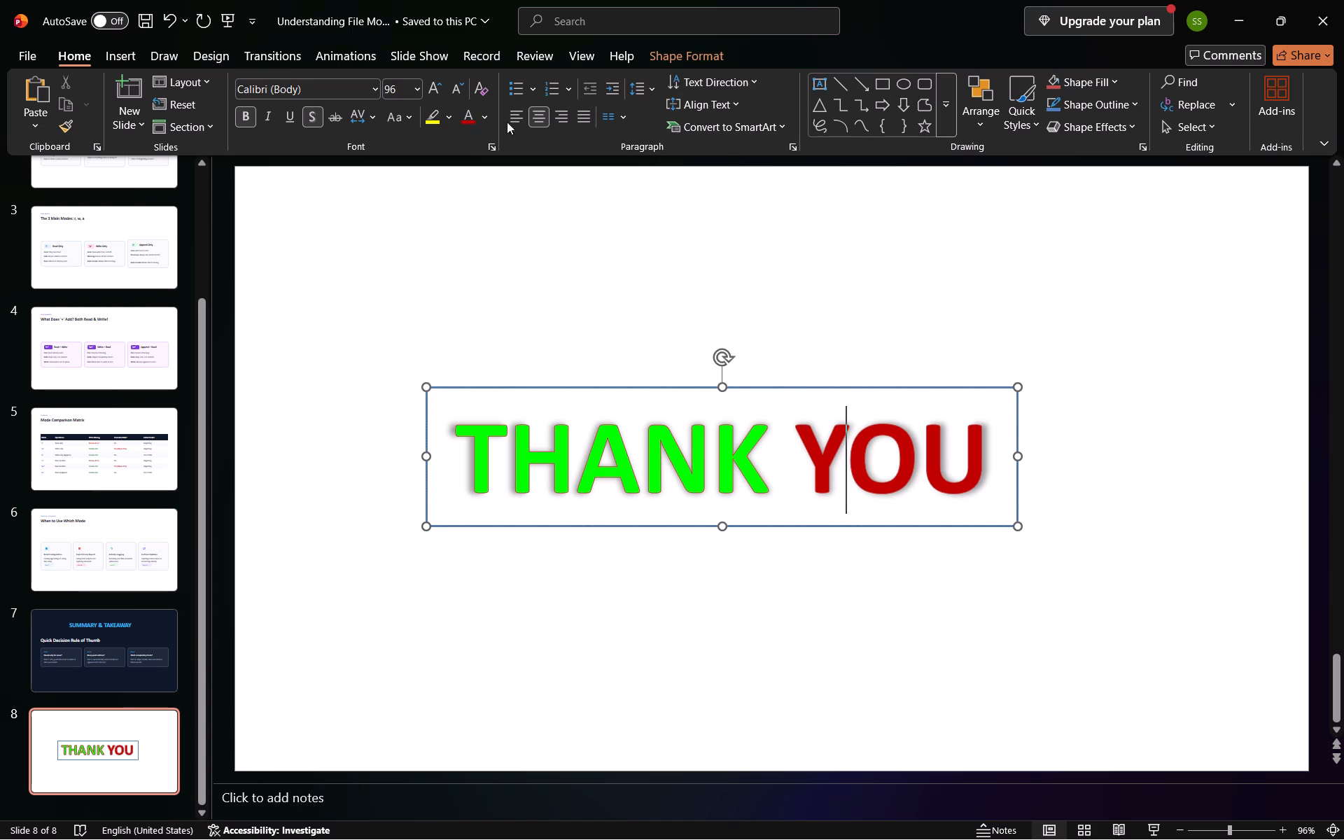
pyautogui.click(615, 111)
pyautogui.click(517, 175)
# Italicise the word 'YOU' in the 'THANK YOU' WordArt on slide 8.
pyautogui.click(263, 116)
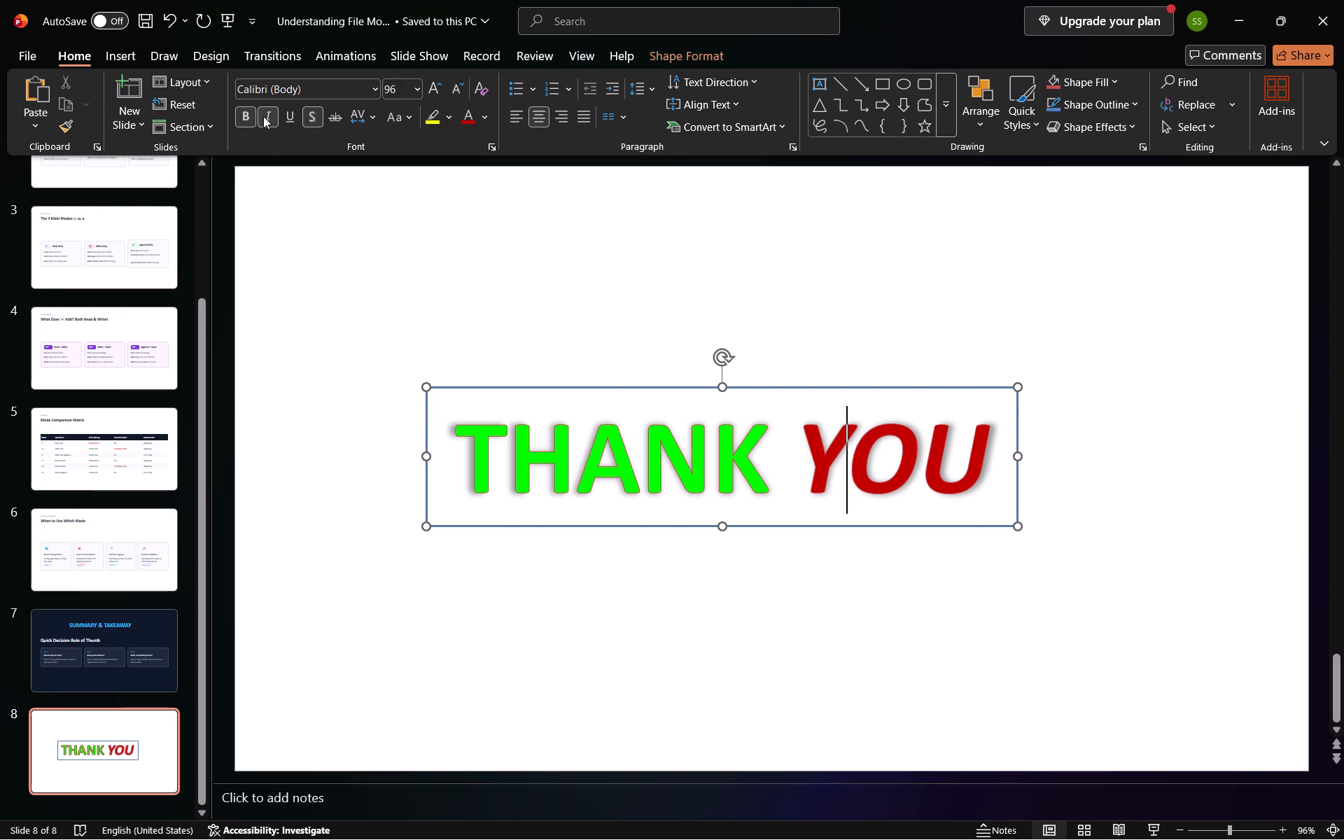
pyautogui.click(499, 414)
pyautogui.click(532, 422)
pyautogui.click(428, 251)
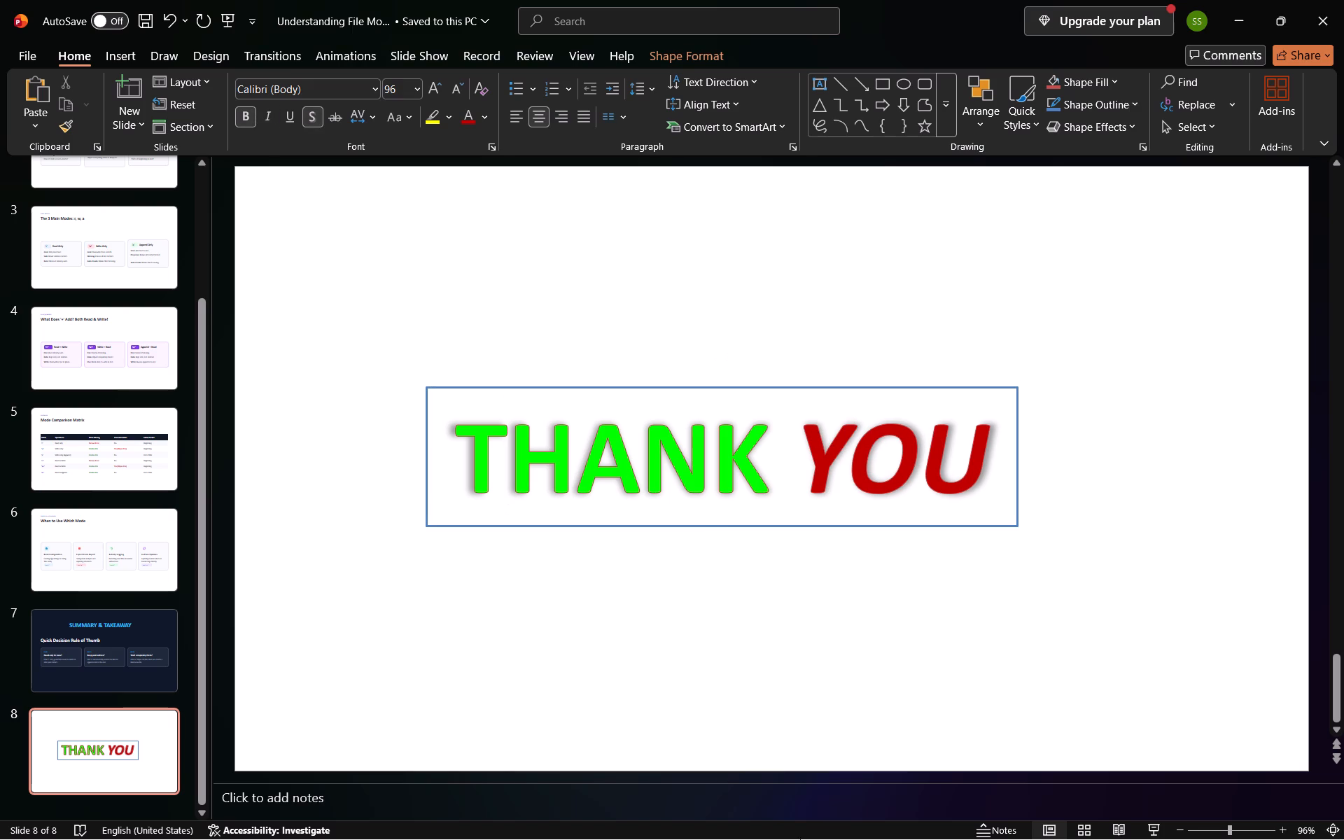
# Review the slides from slide 7 back to the 'File Modes Made Easy' title slide, checking their content and layout.
pyautogui.click(51, 677)
pyautogui.click(52, 614)
pyautogui.click(60, 590)
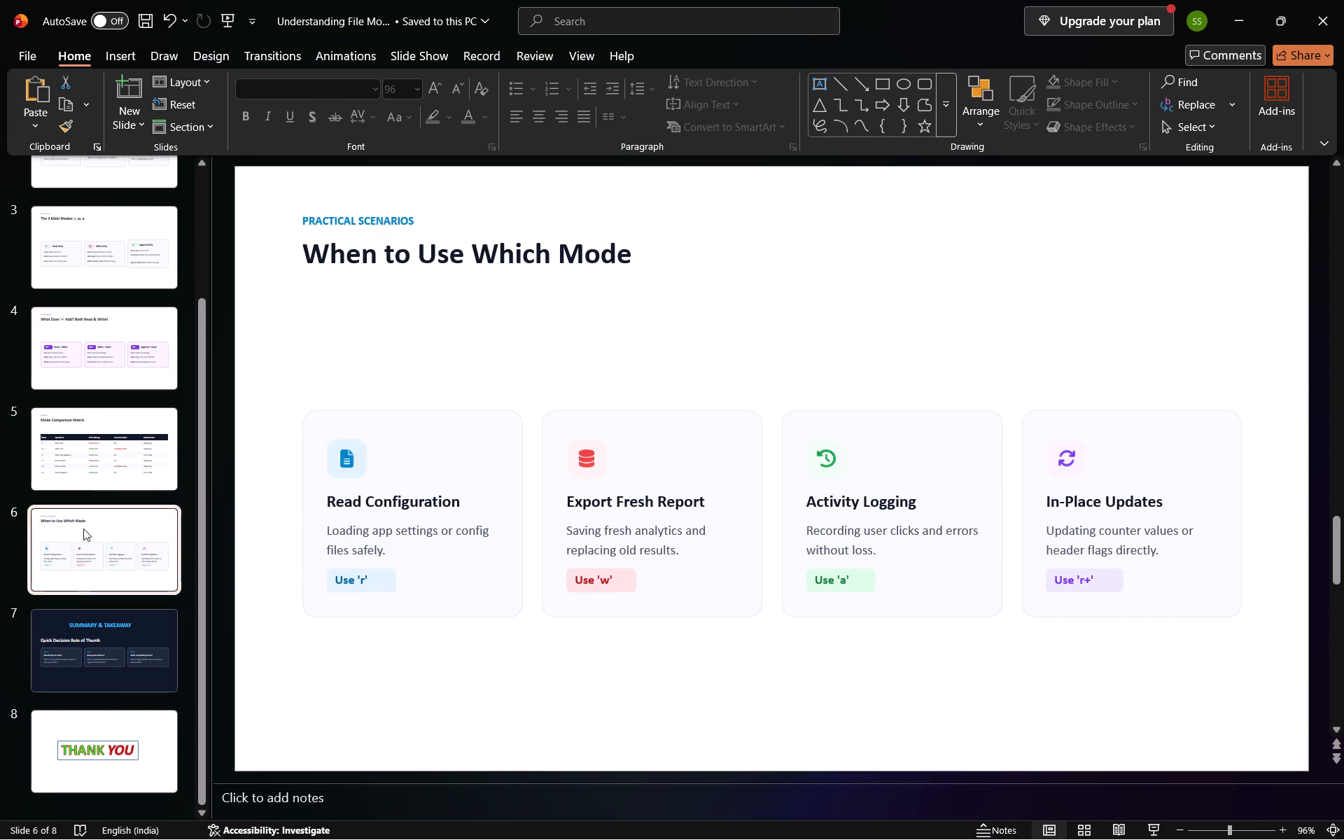
pyautogui.click(87, 491)
pyautogui.click(92, 449)
pyautogui.click(122, 350)
pyautogui.click(122, 272)
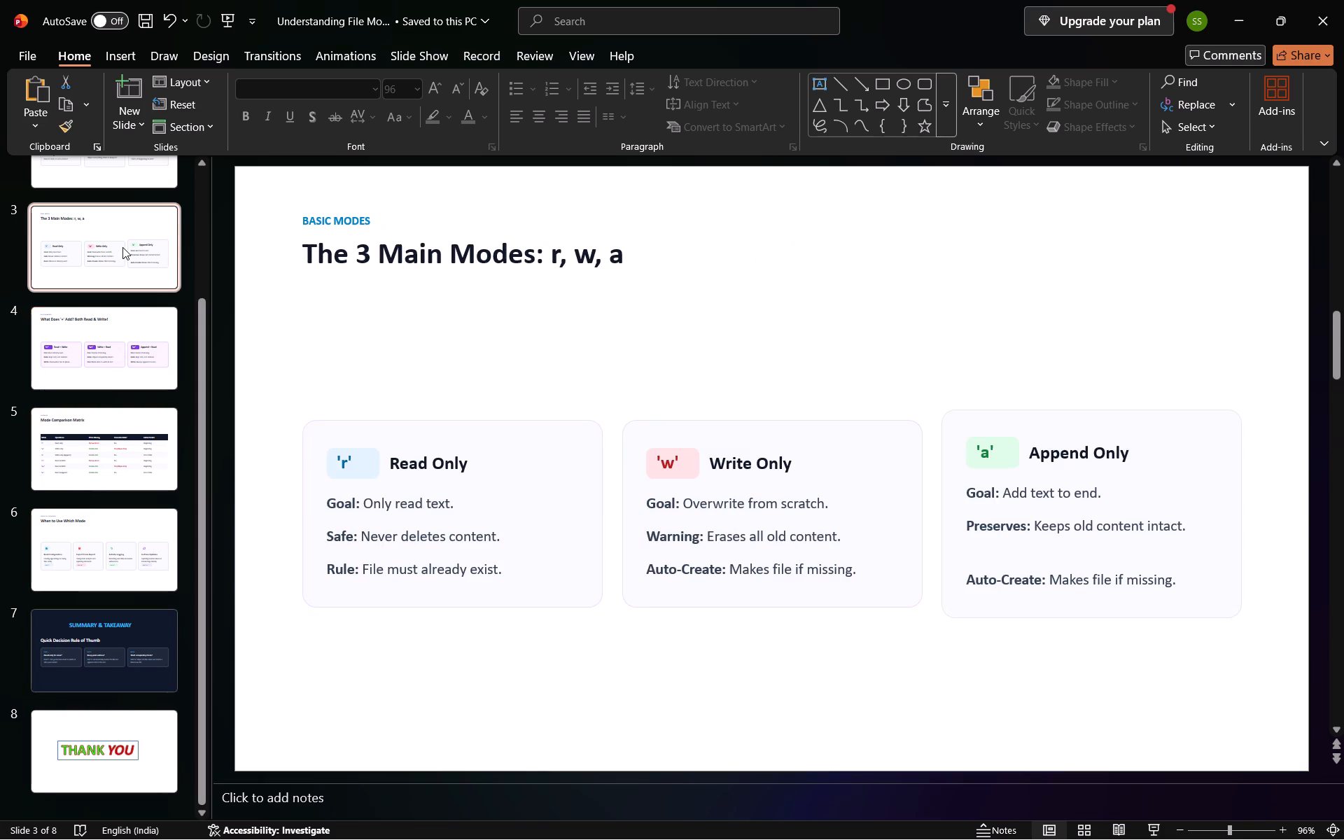
pyautogui.scroll(3, 122, 247)
pyautogui.click(124, 297)
pyautogui.click(126, 228)
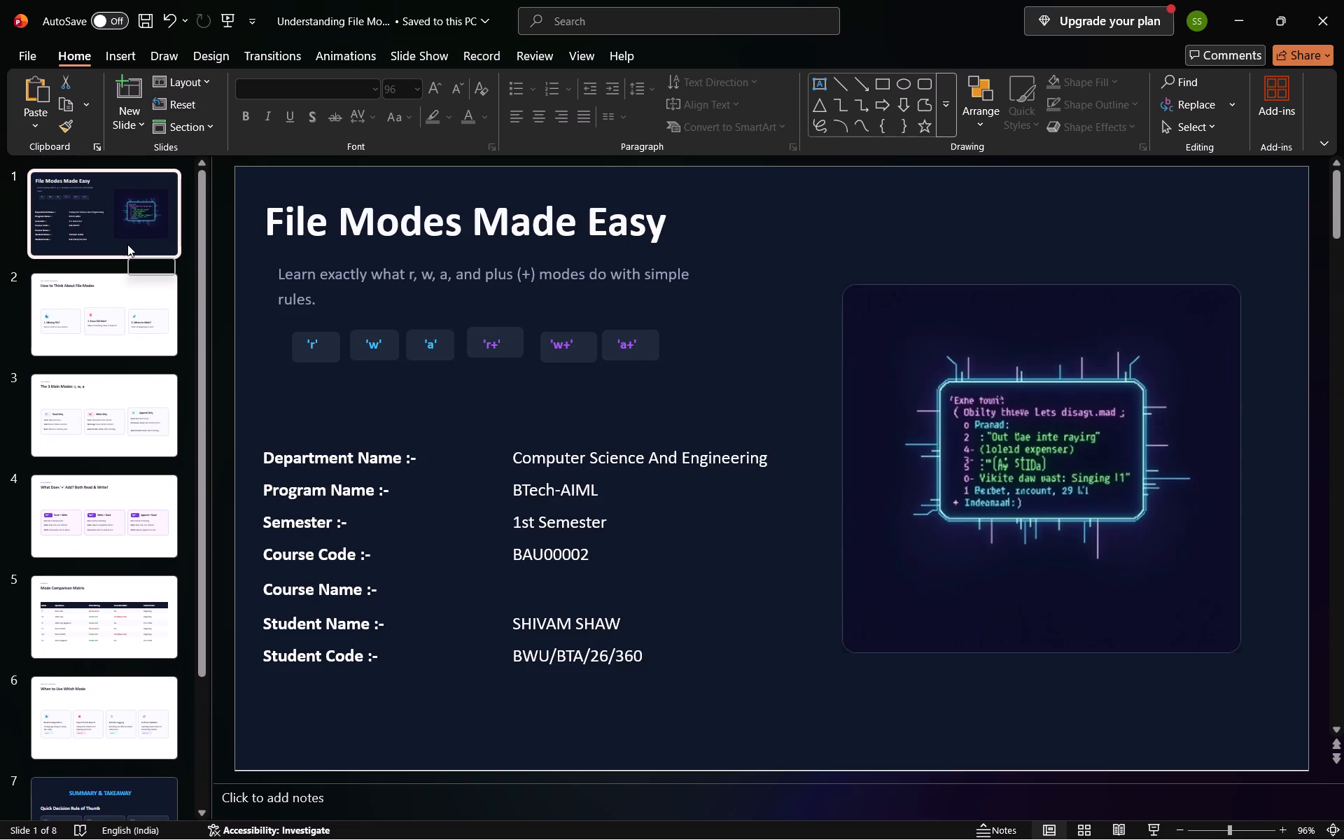
pyautogui.scroll(-3, 127, 278)
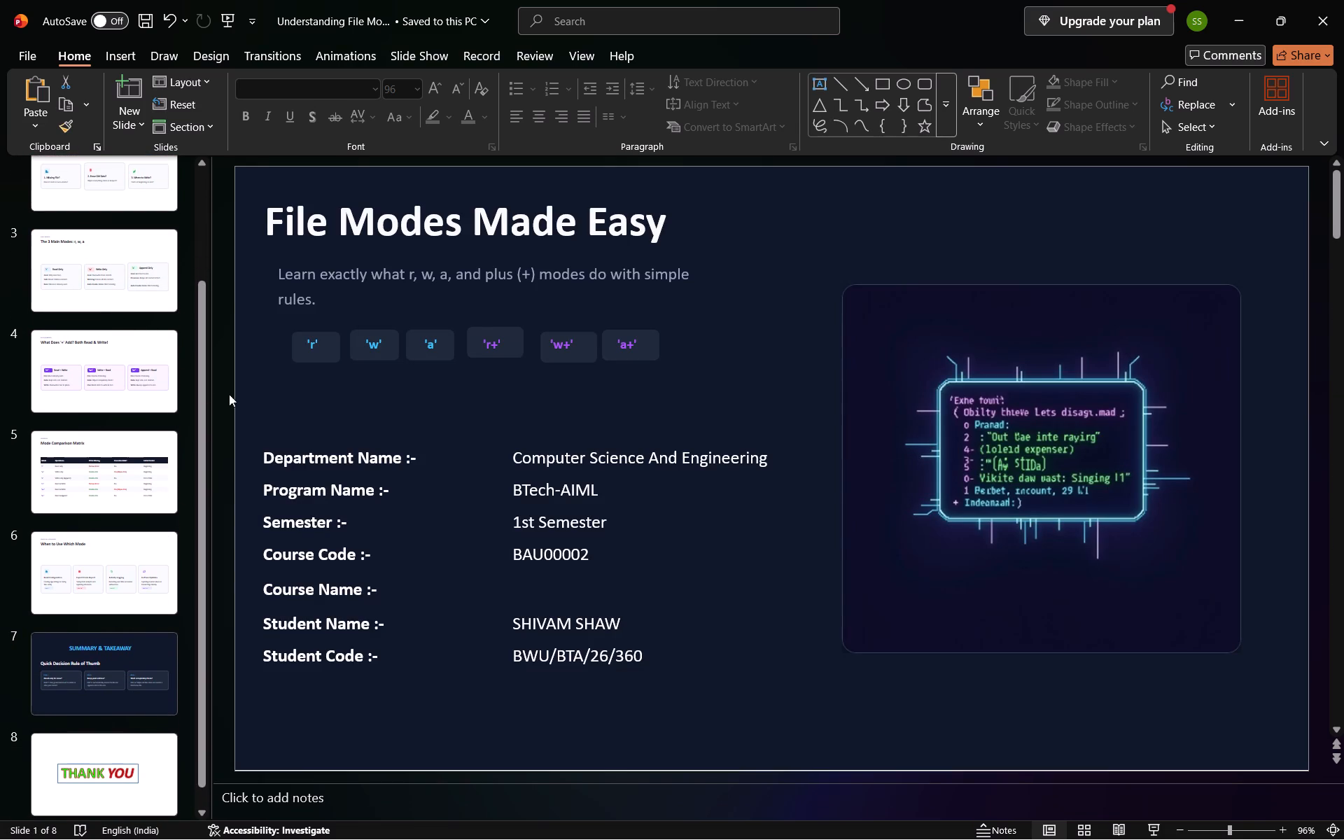
pyautogui.click(1028, 407)
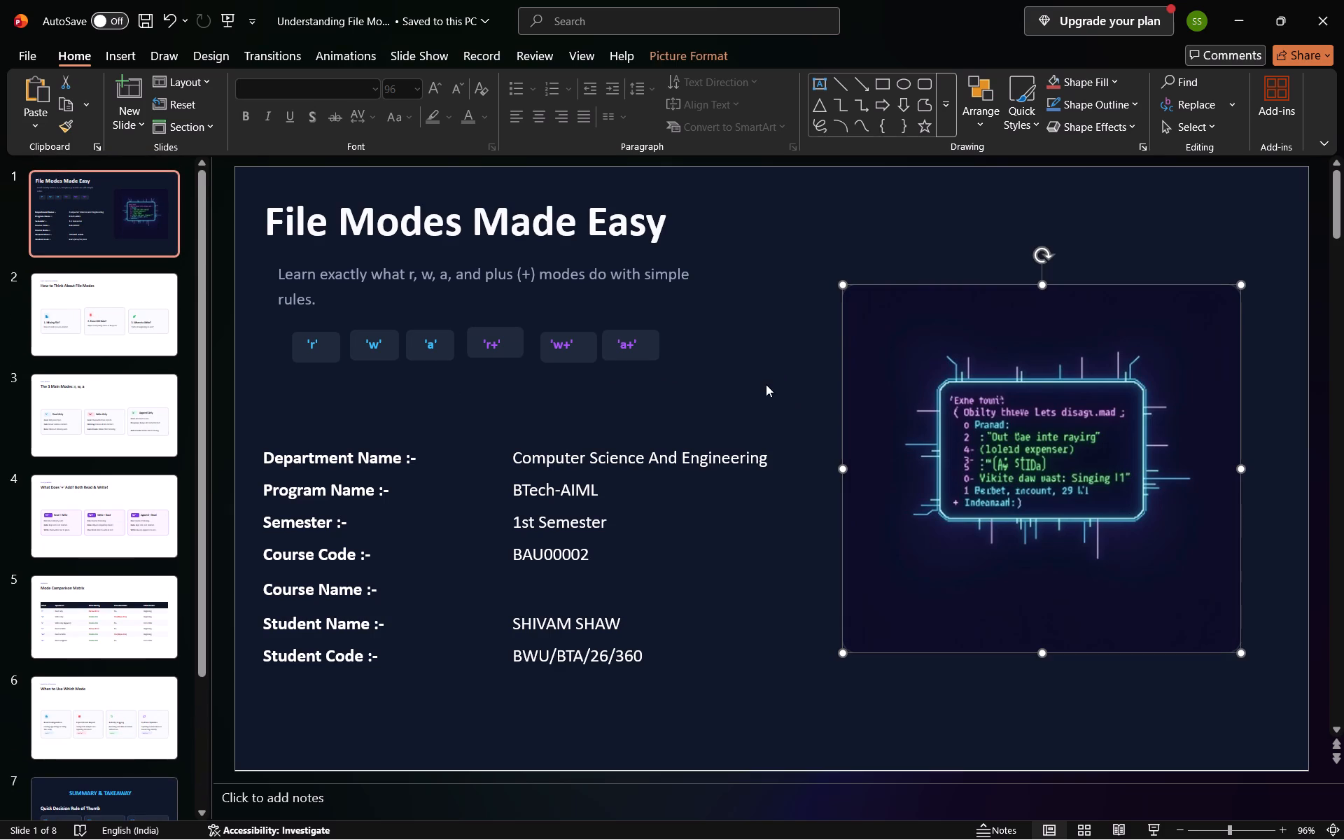
pyautogui.click(766, 384)
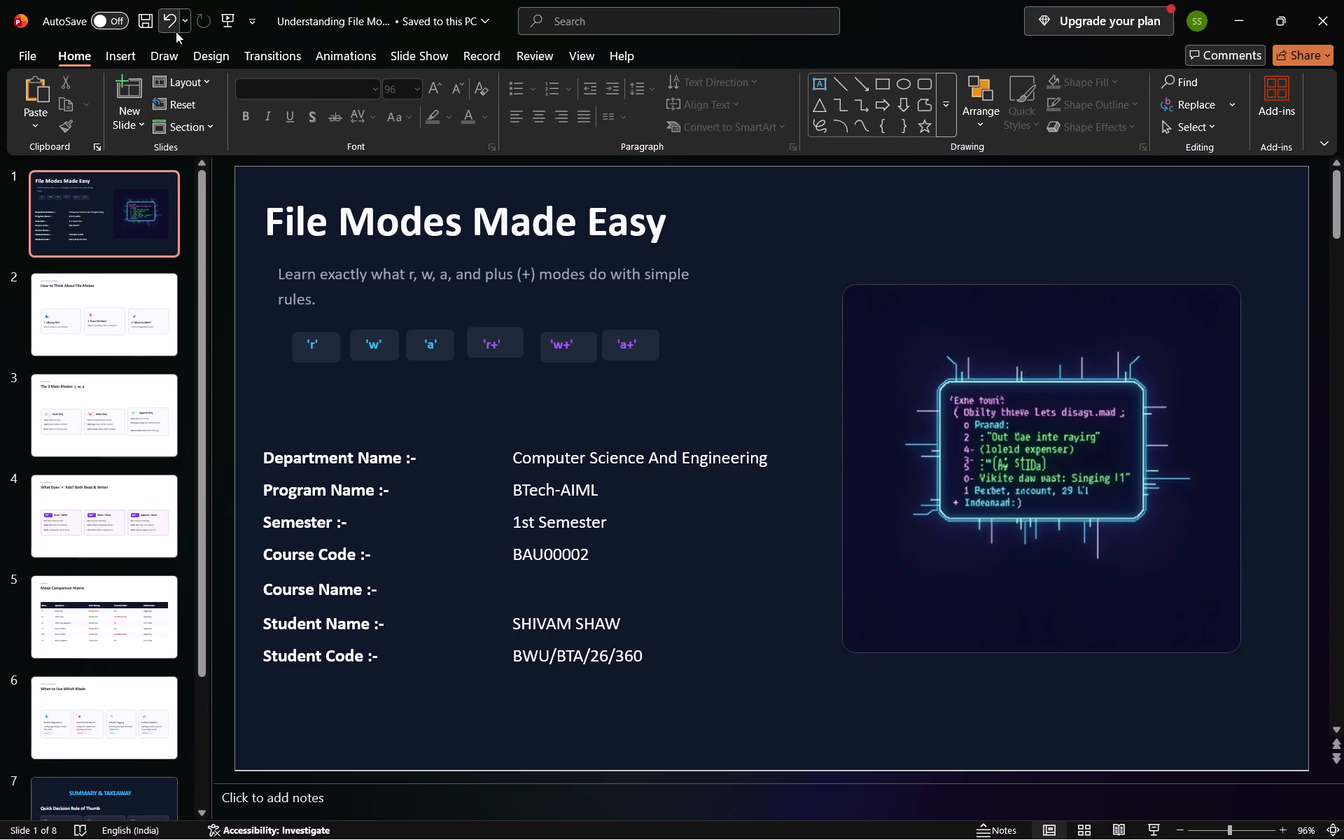
# Save the Understanding File Modes presentation, continuing without the fonts that cannot be saved with it.
pyautogui.click(142, 20)
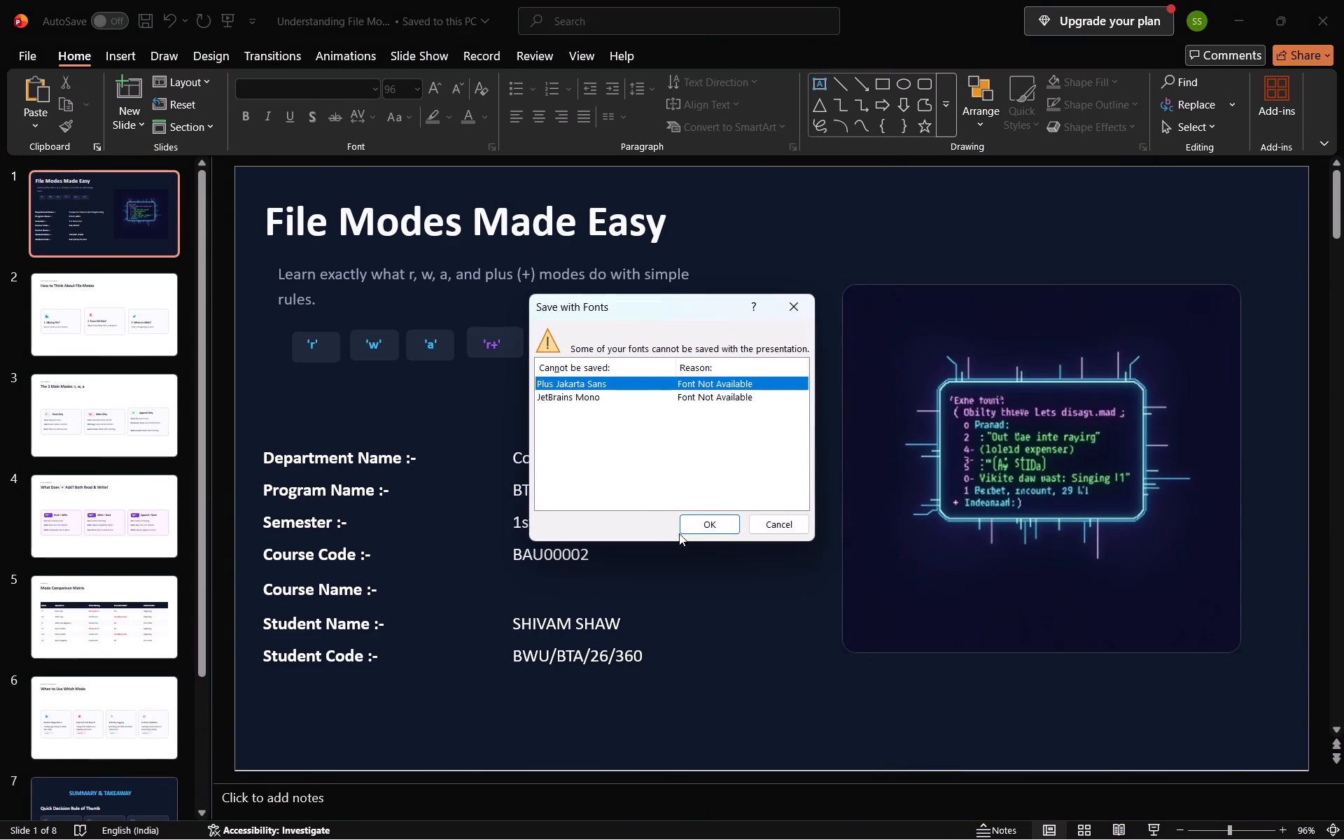
pyautogui.click(678, 505)
pyautogui.click(684, 519)
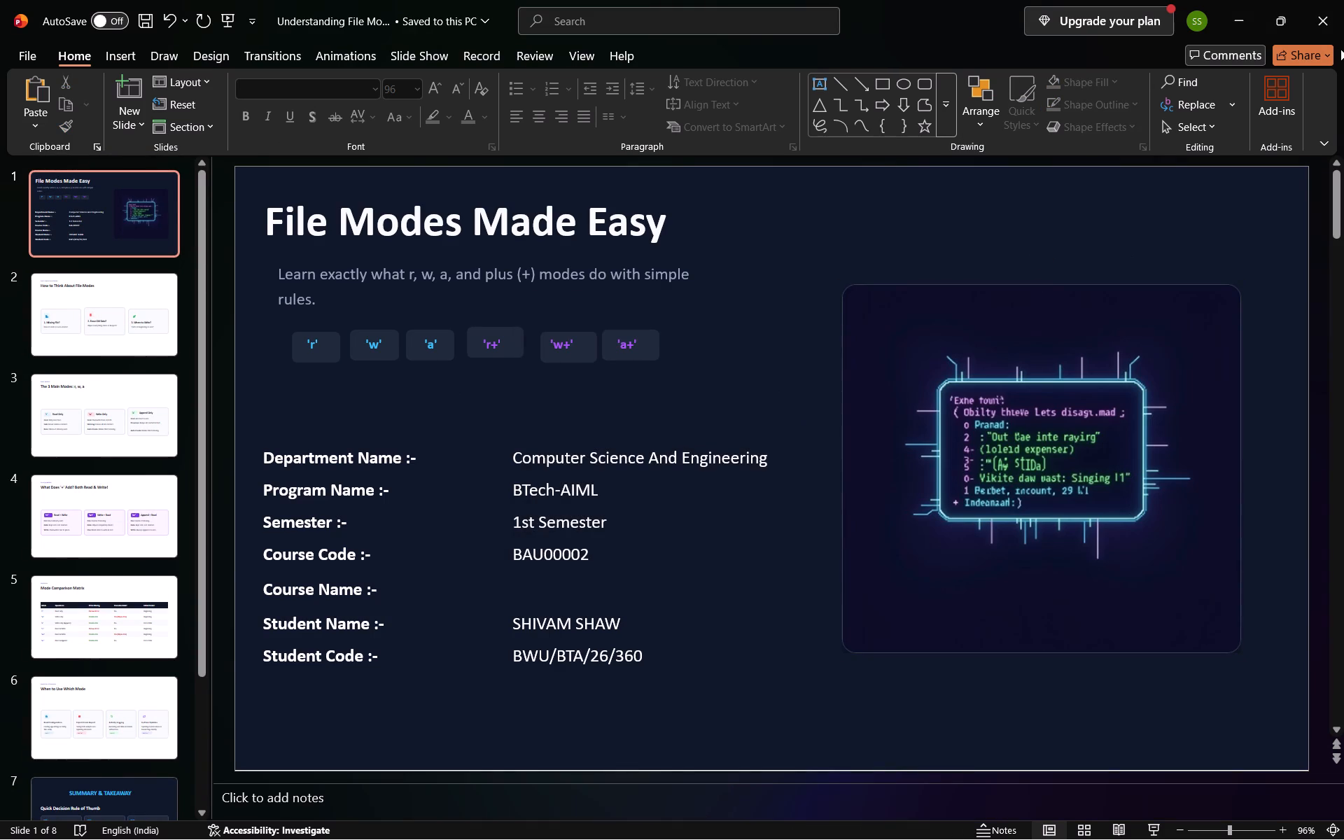
# Close the Understanding File Modes presentation.
pyautogui.click(1326, 19)
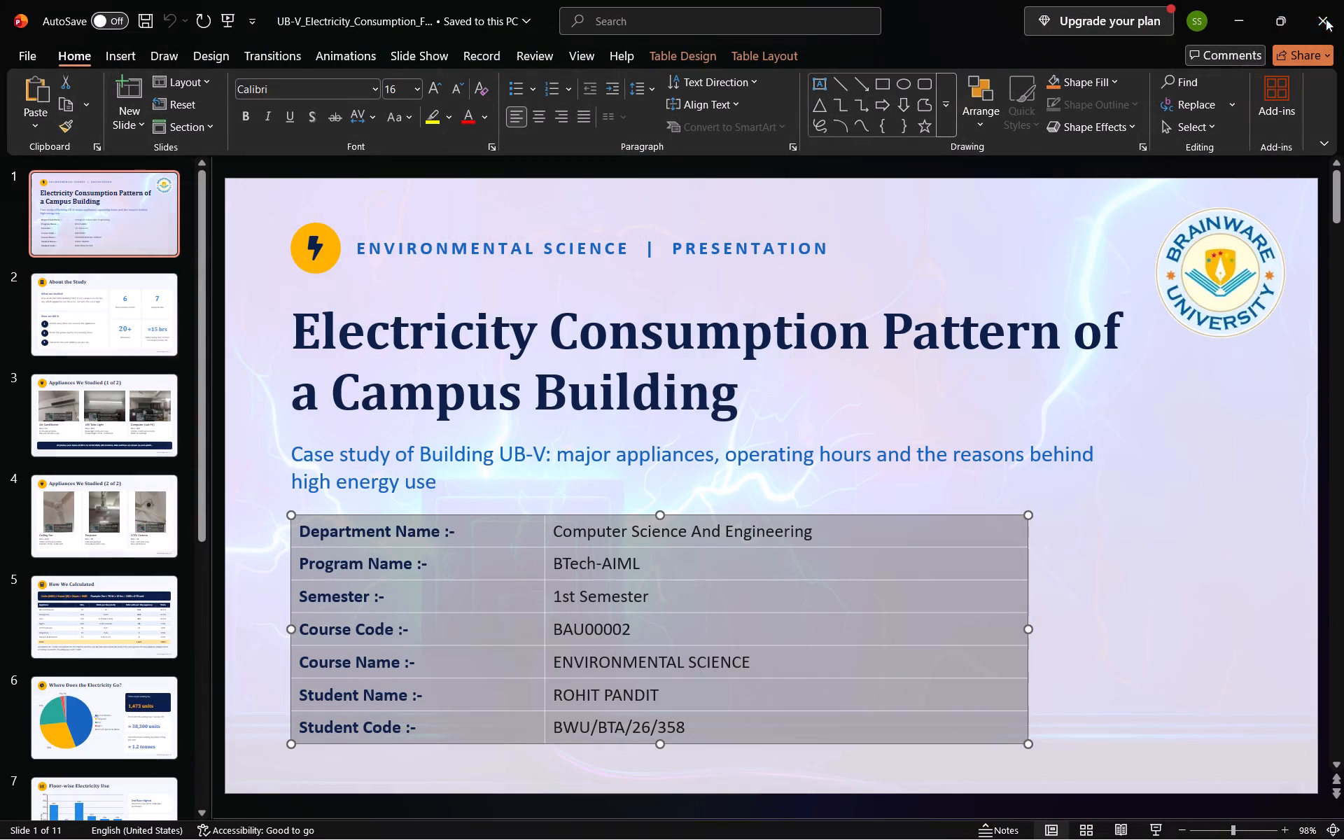
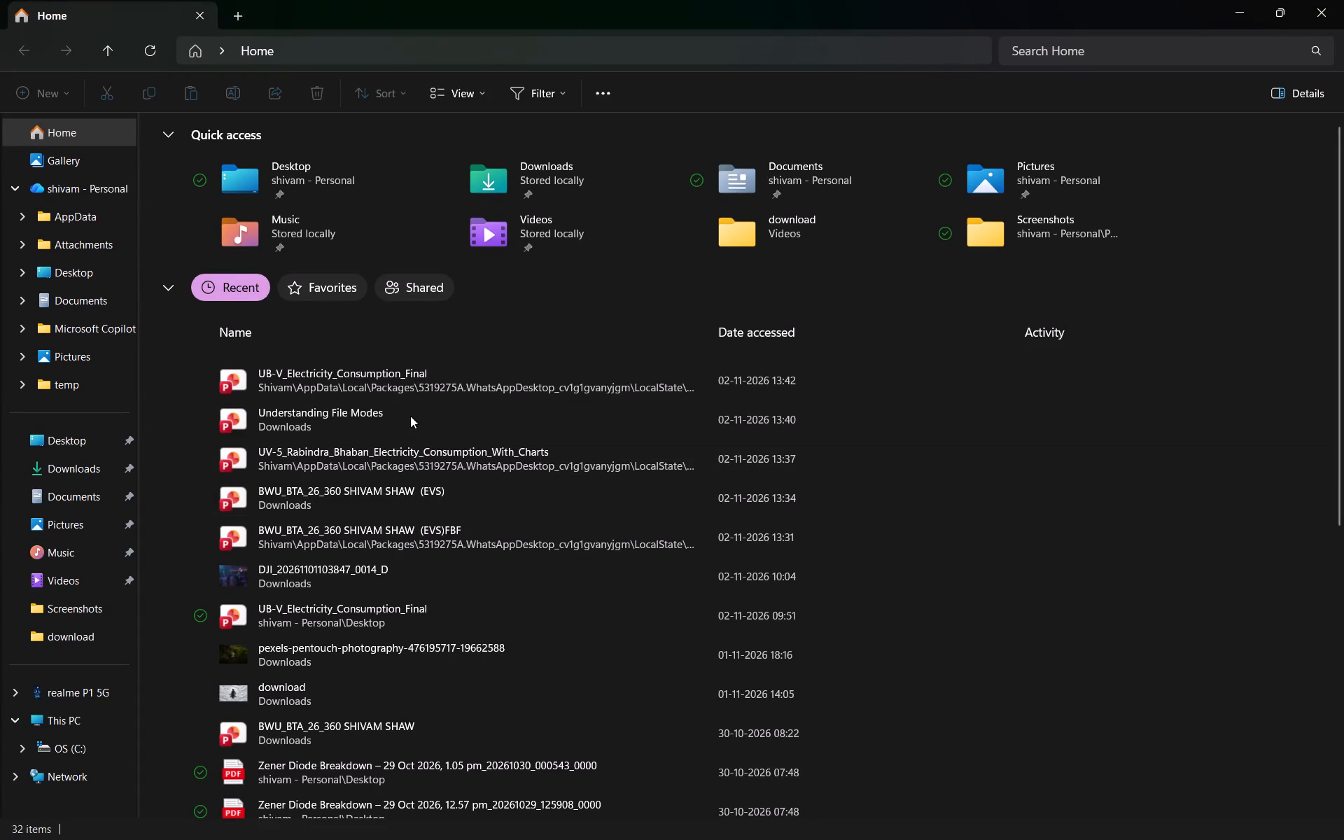
# Reopen the Understanding File Modes presentation from the recent files, continuing without the embedded fonts that cannot be installed.
pyautogui.click(692, 419)
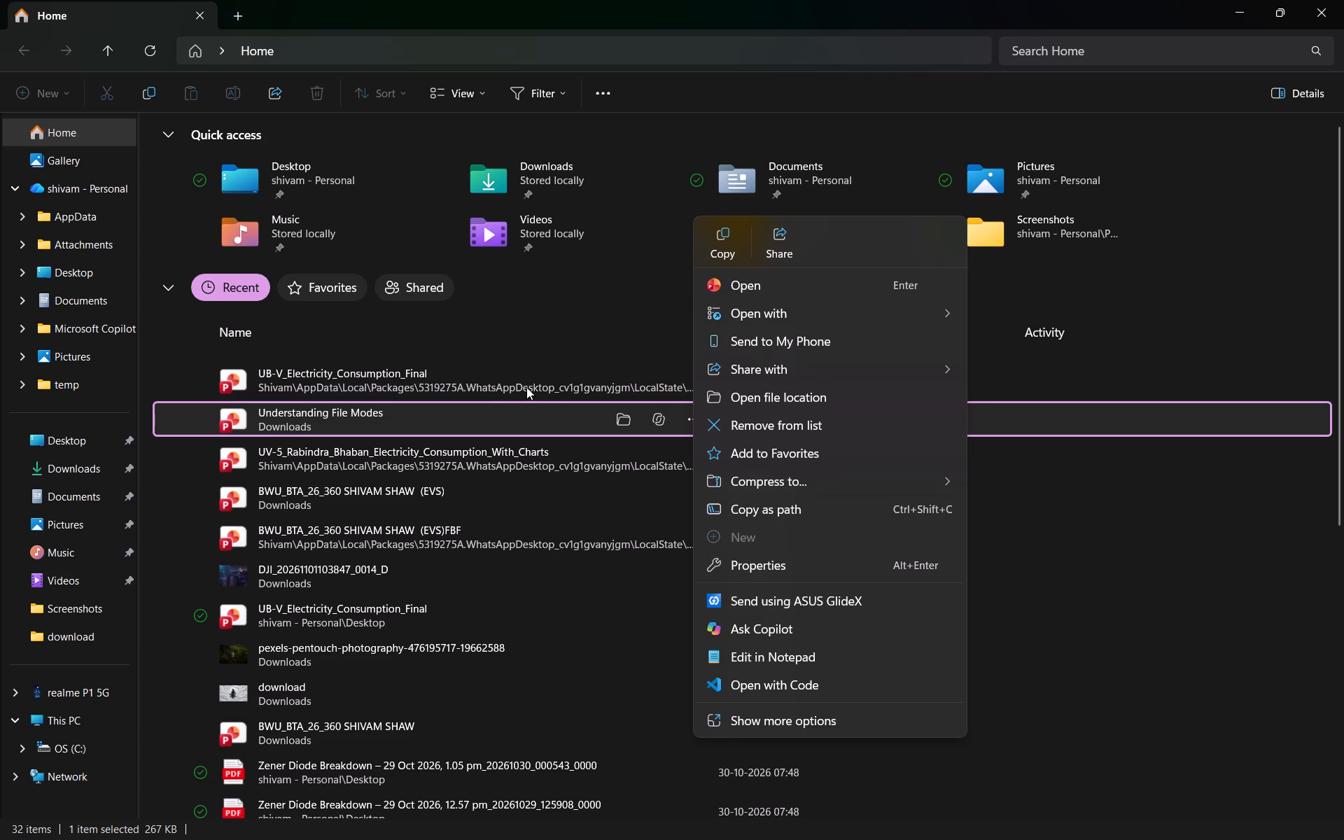
pyautogui.doubleClick(524, 414)
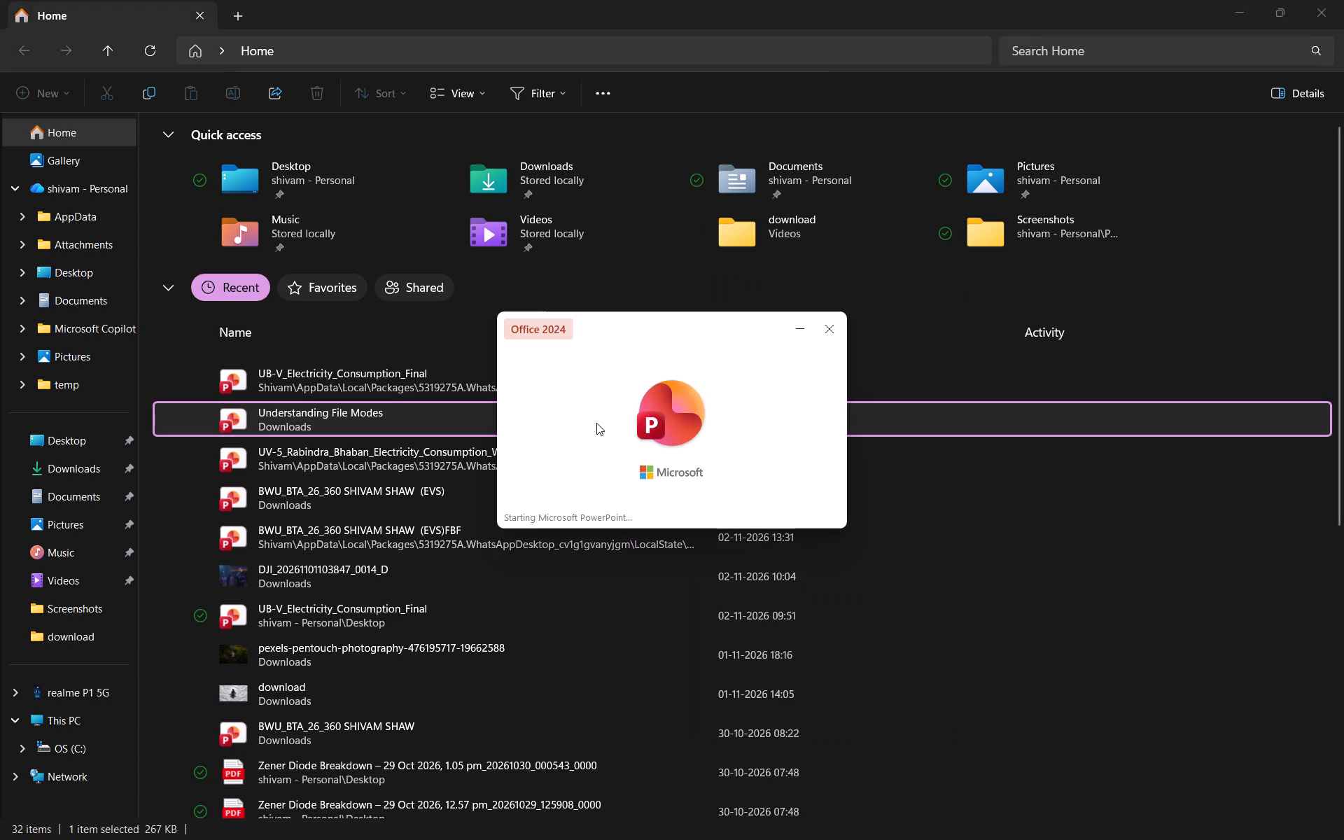
pyautogui.click(792, 524)
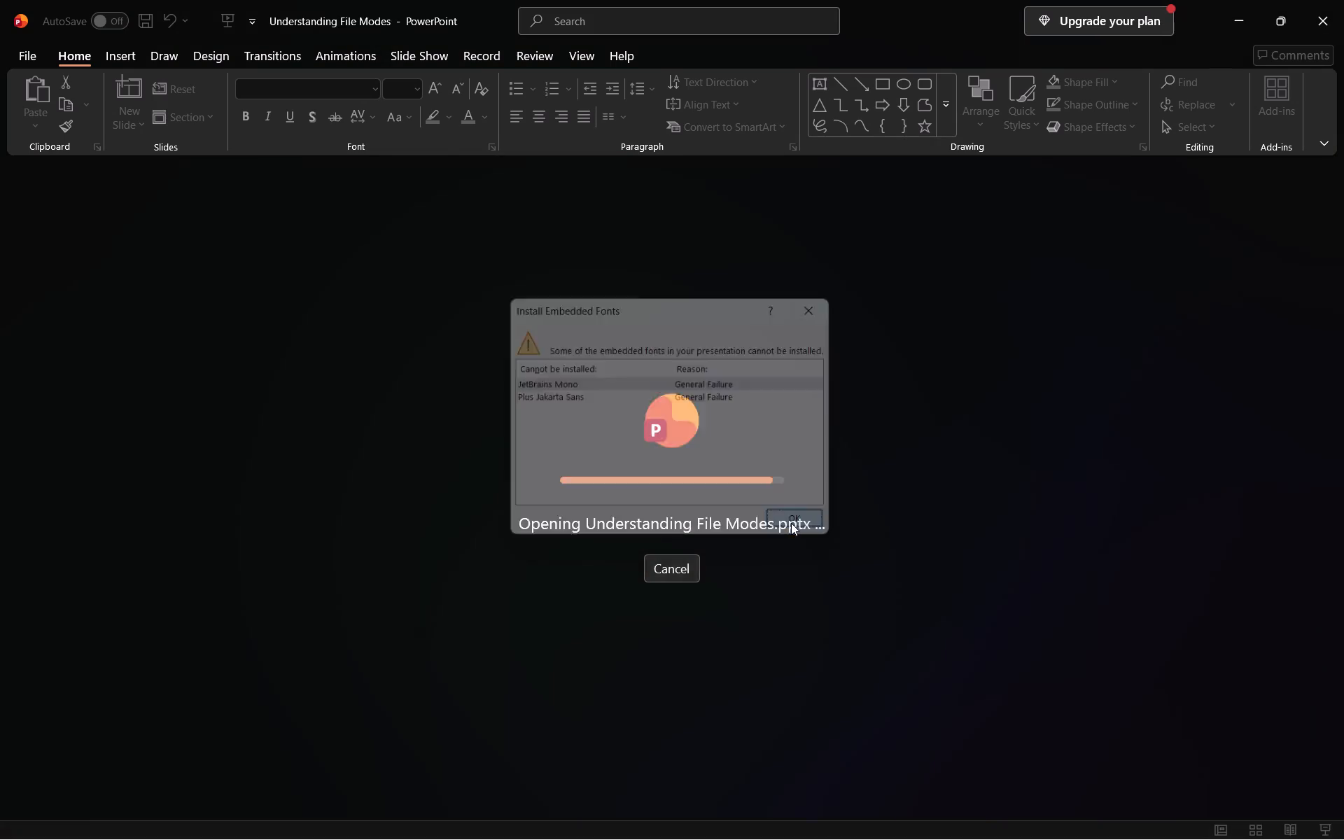
# Open the empty Course Name cell for editing in the details table on the 'File Modes Made Easy' title slide.
pyautogui.click(540, 607)
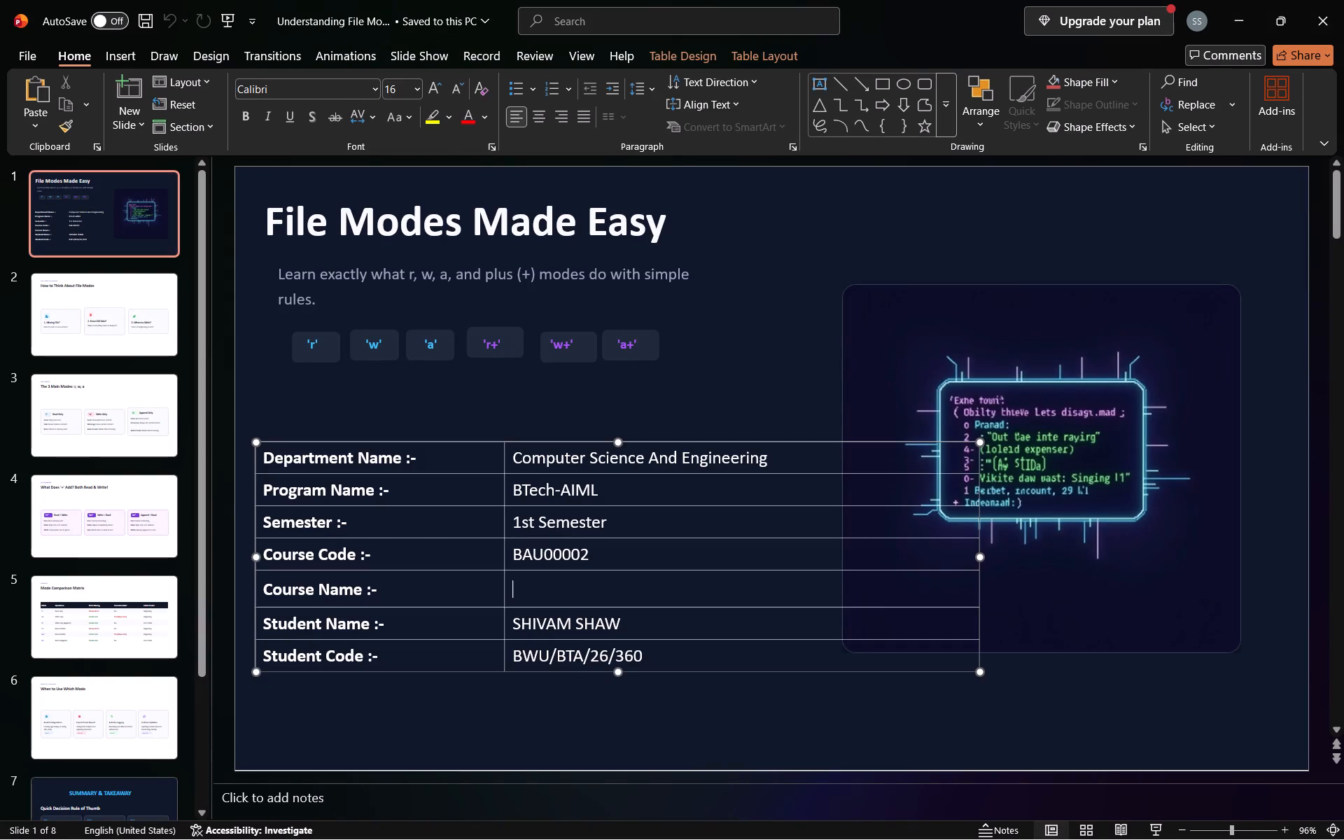
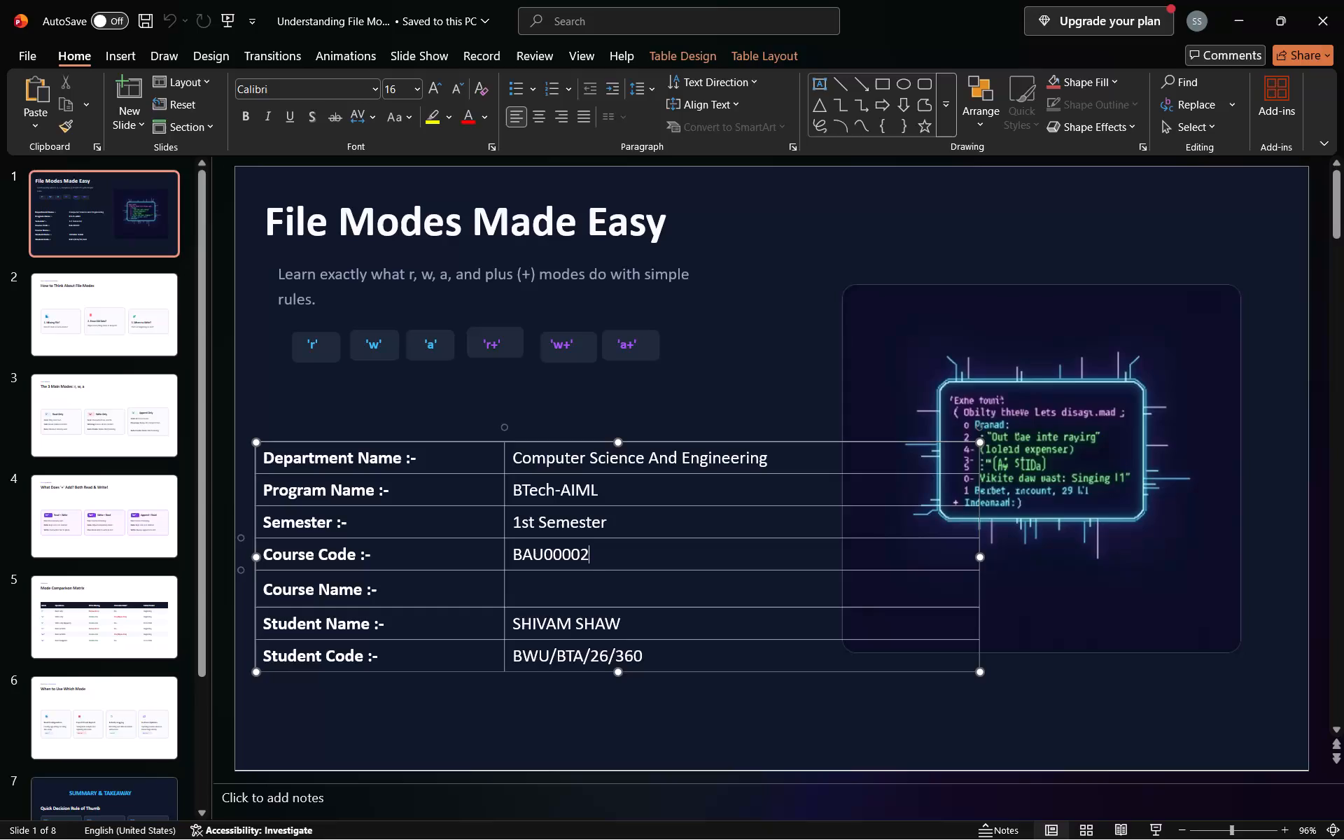
# Replace the Course Code value in the title slide's details table with BESOOO6, using letter O's before the 6.
pyautogui.press('BackSpace')
pyautogui.press('BackSpace')
pyautogui.press('BackSpace')
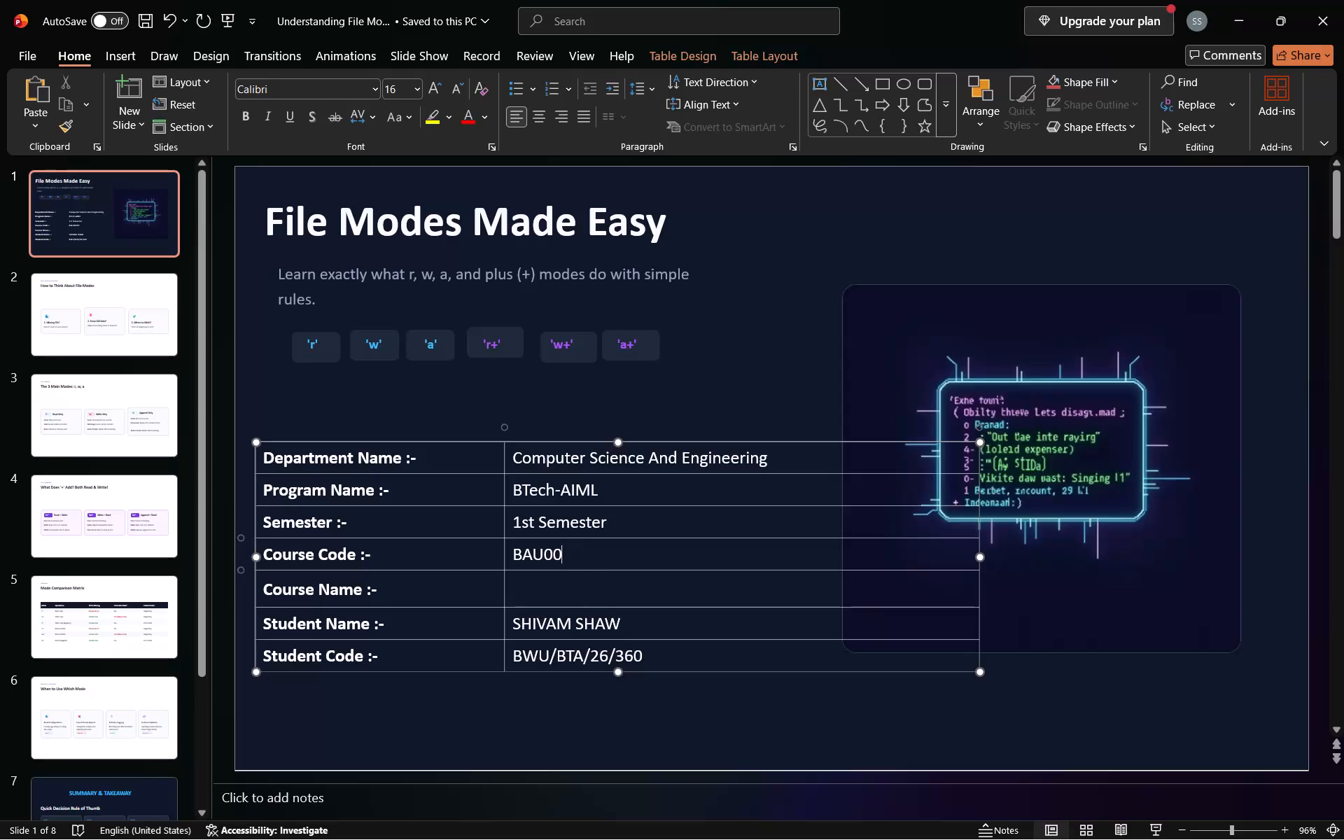
pyautogui.press('BackSpace')
pyautogui.press('BackSpace')
pyautogui.press('BackSpace')
pyautogui.press('BackSpace')
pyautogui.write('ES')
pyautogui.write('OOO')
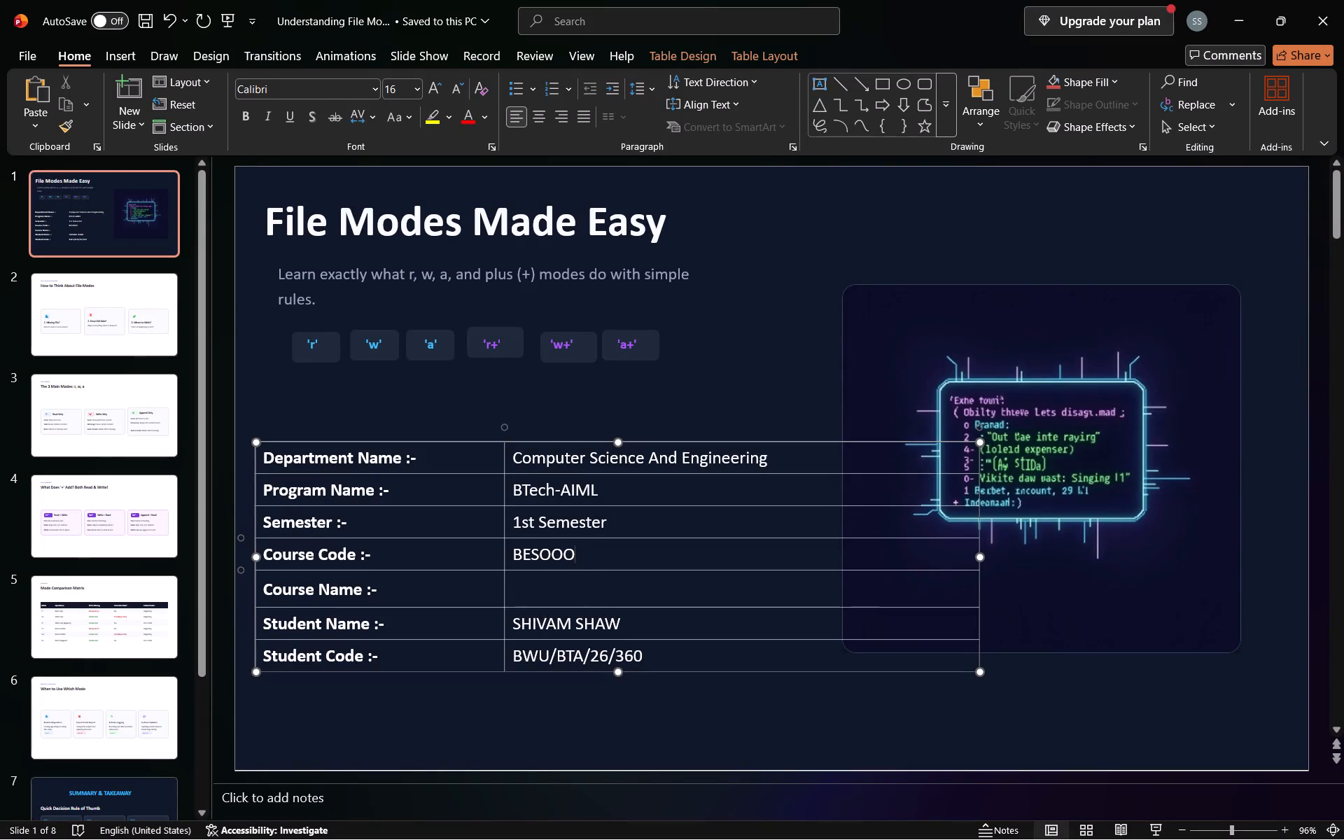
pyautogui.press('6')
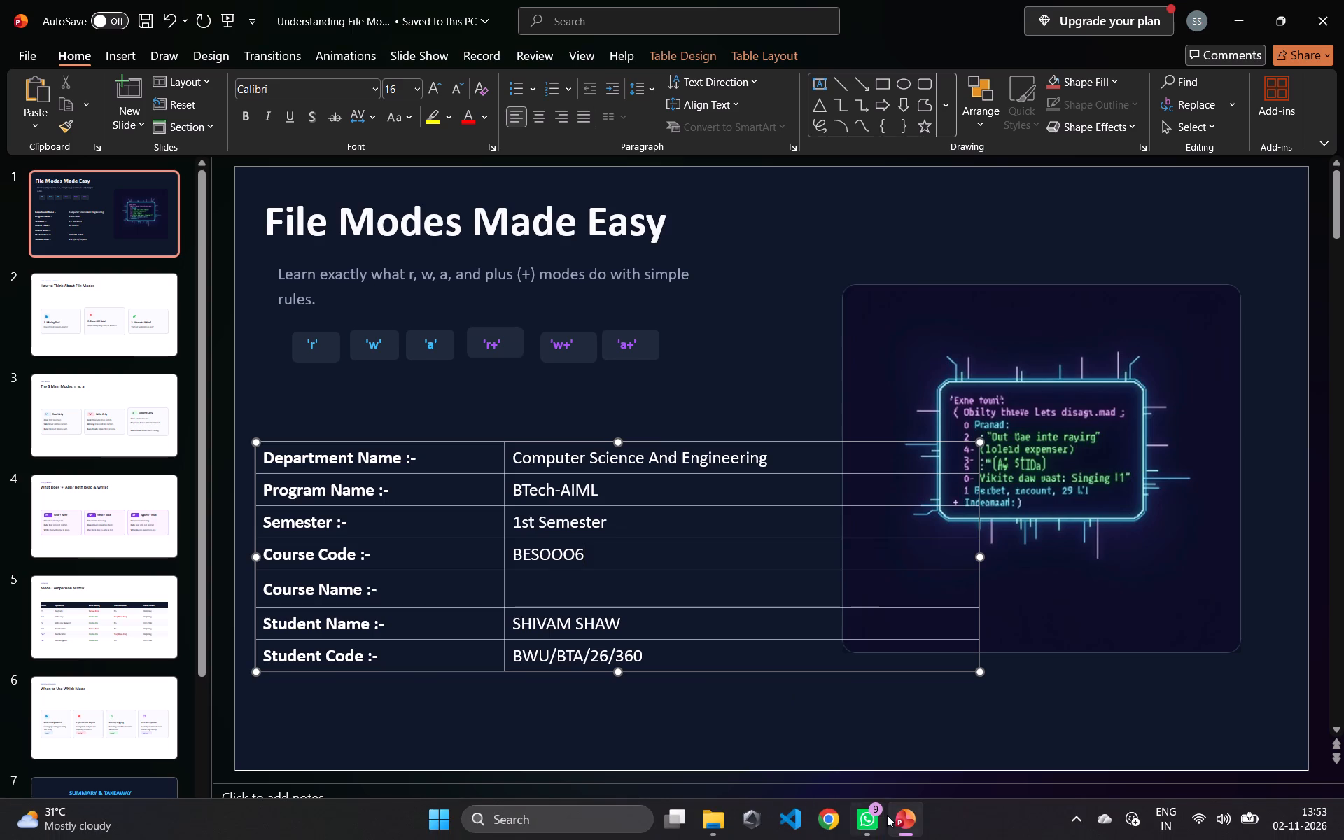
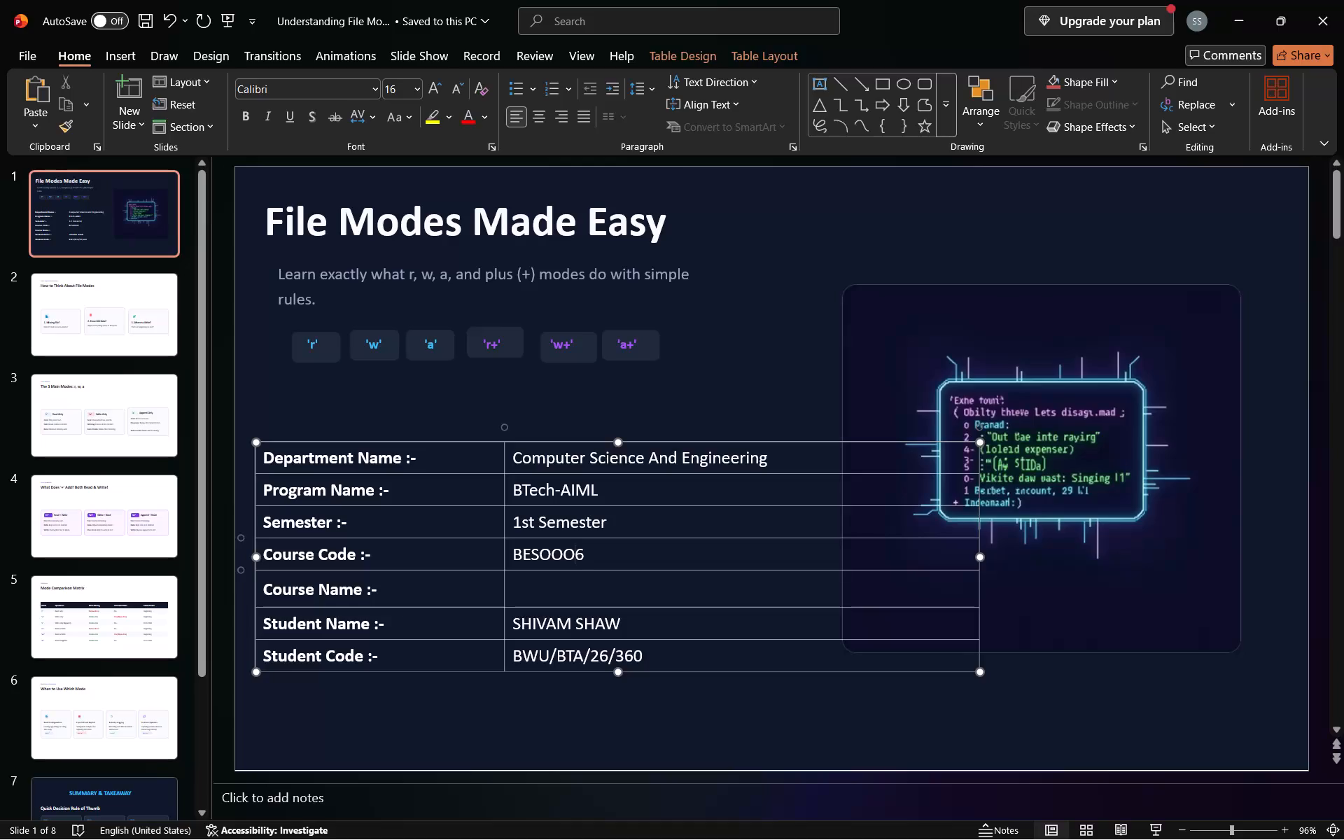
# Correct the Course Code value in the title slide's details table to BE00006, using zeros instead of letter O's.
pyautogui.press('0')
pyautogui.press('BackSpace')
pyautogui.press('BackSpace')
pyautogui.press('BackSpace')
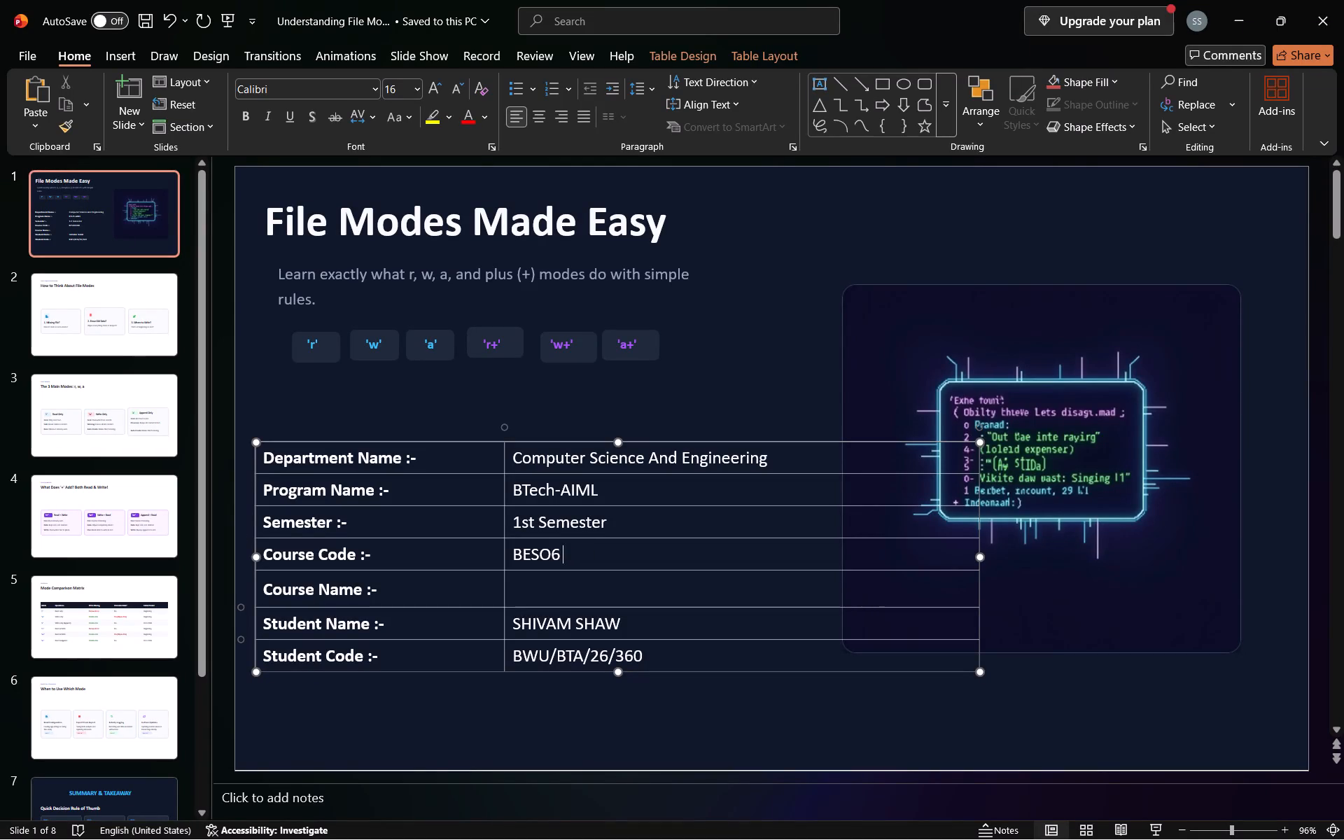
pyautogui.press('BackSpace')
pyautogui.press('BackSpace')
pyautogui.write('0000')
# Fill the empty Course Name cell in the title slide's details table with "Problem of programing solving" and deselect the table.
pyautogui.click(521, 600)
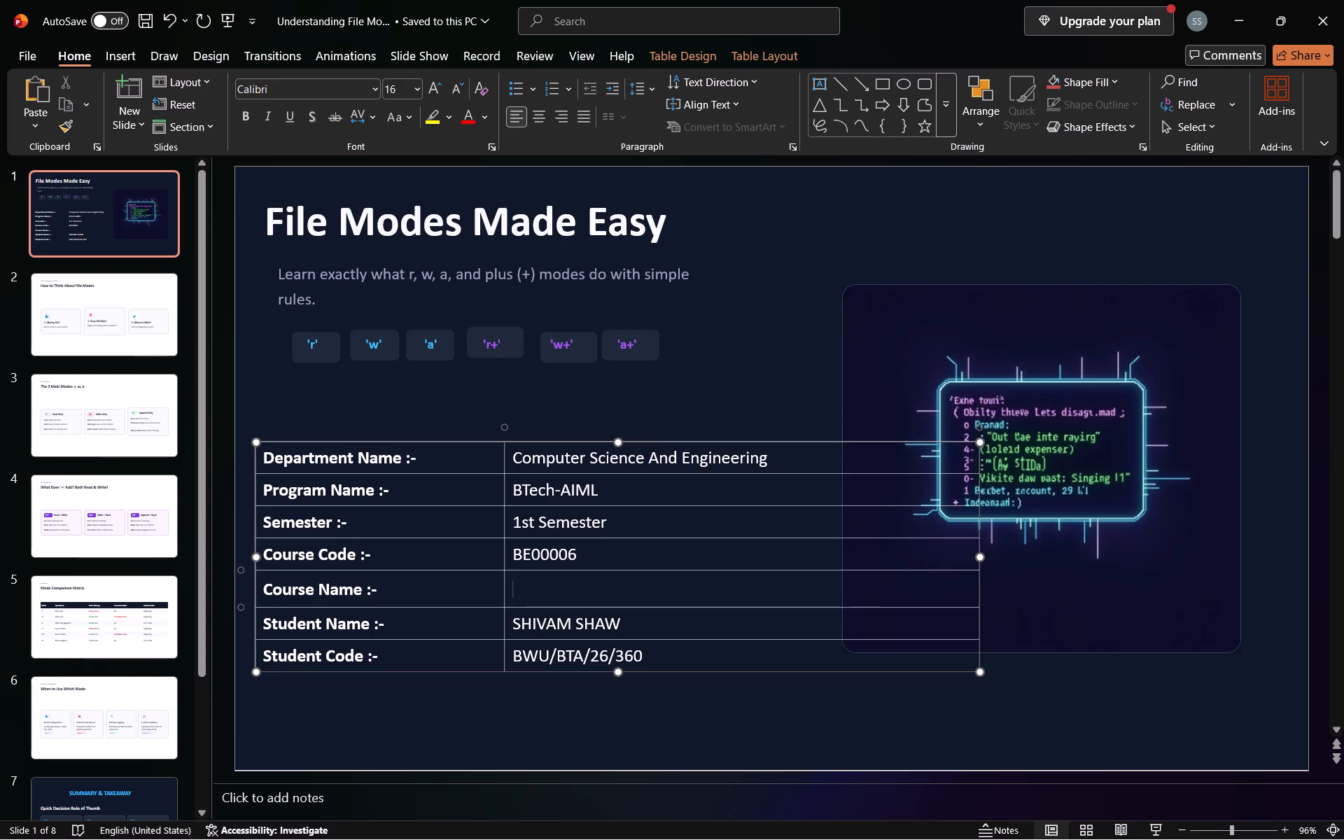
pyautogui.write('PR')
pyautogui.press('BackSpace')
pyautogui.press('BackSpace')
pyautogui.write('problrm')
pyautogui.press('space')
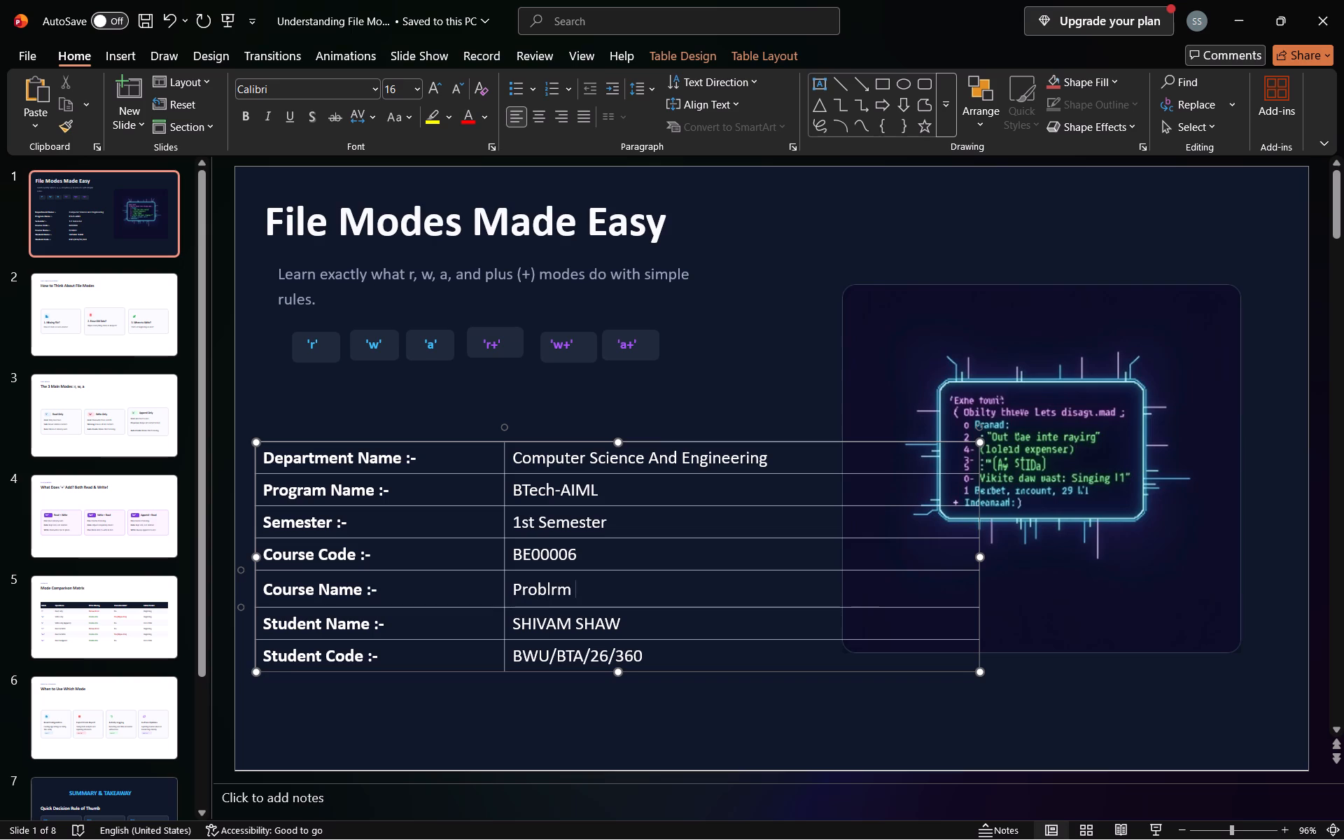
pyautogui.press('BackSpace')
pyautogui.press('BackSpace')
pyautogui.press('BackSpace')
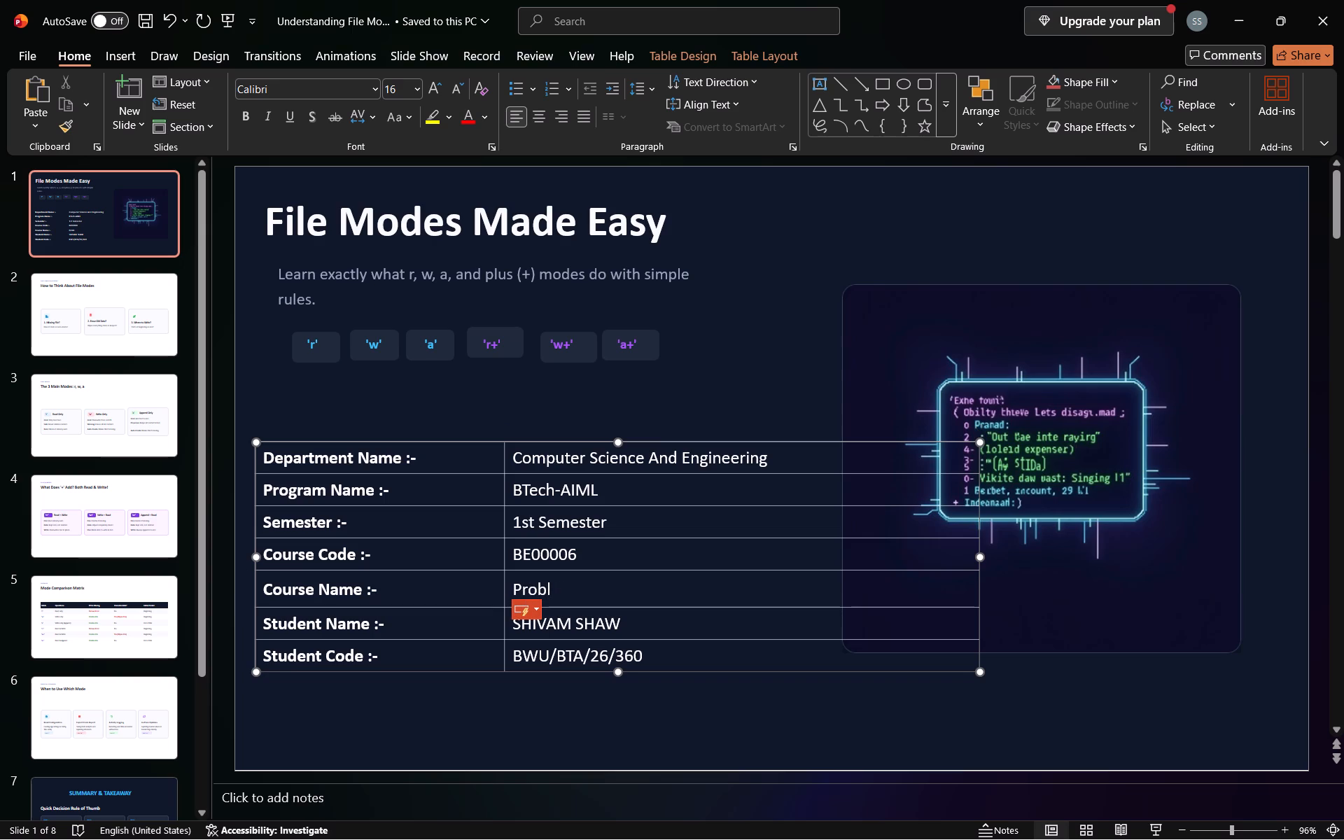
pyautogui.write('em')
pyautogui.press('space')
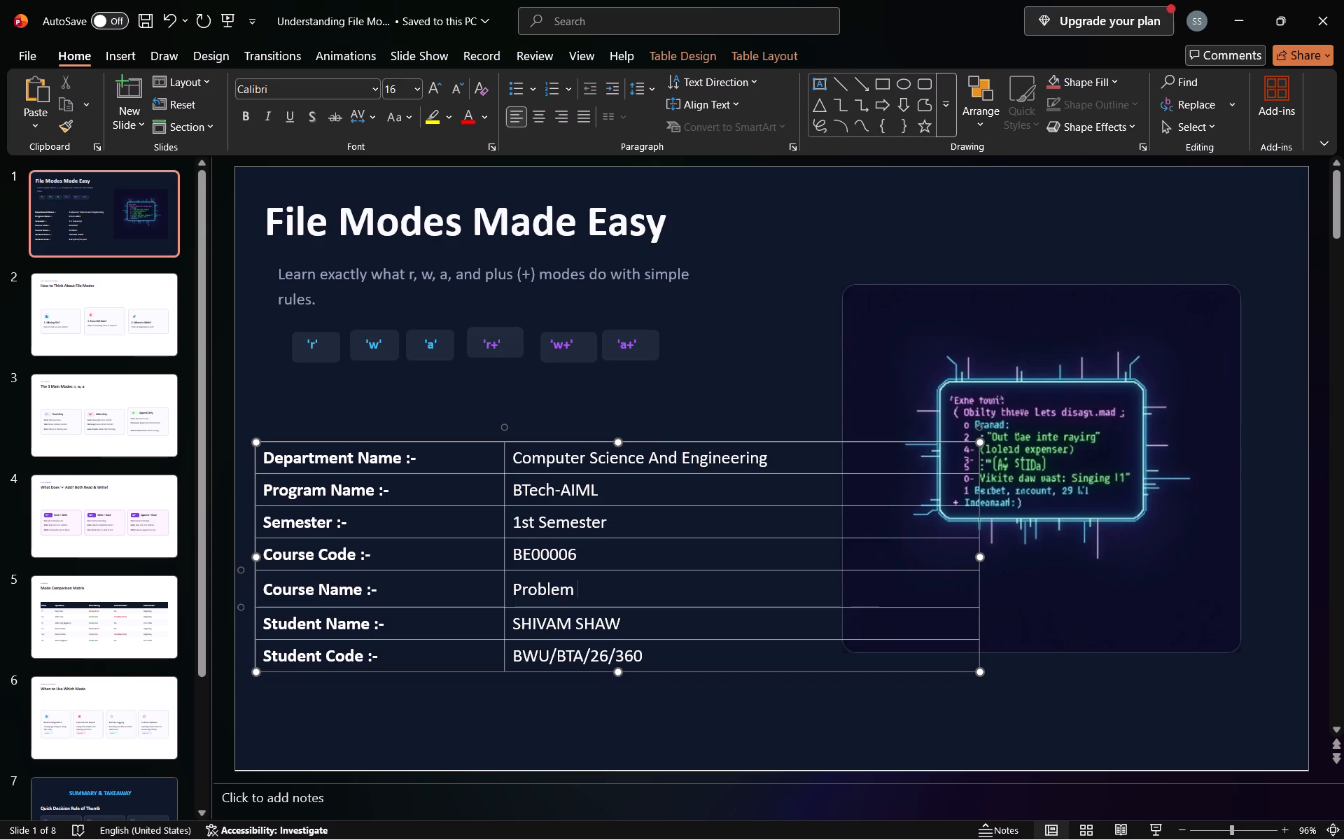
pyautogui.write('of programin')
pyautogui.press('space')
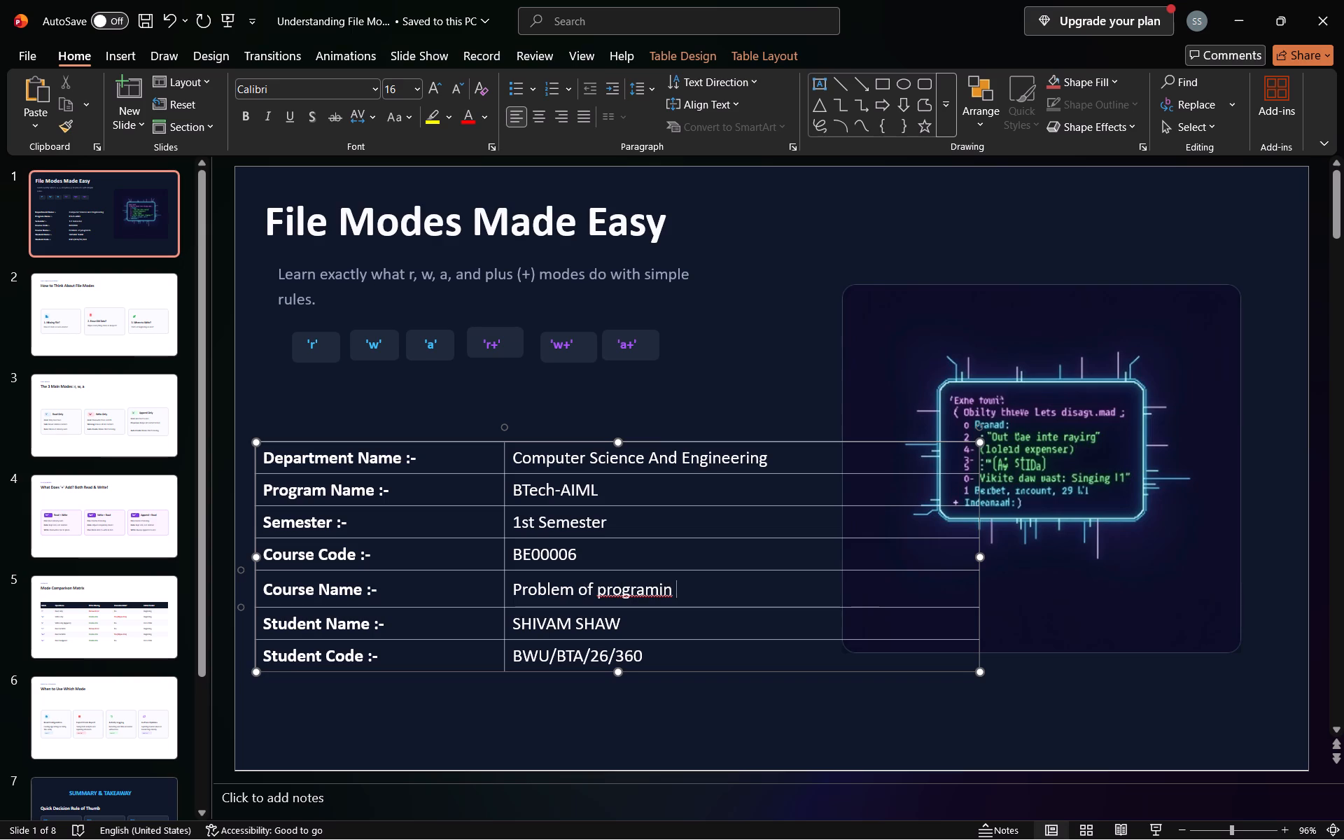
pyautogui.press('BackSpace')
pyautogui.press('BackSpace')
pyautogui.press('BackSpace')
pyautogui.press('BackSpace')
pyautogui.press('BackSpace')
pyautogui.press('BackSpace')
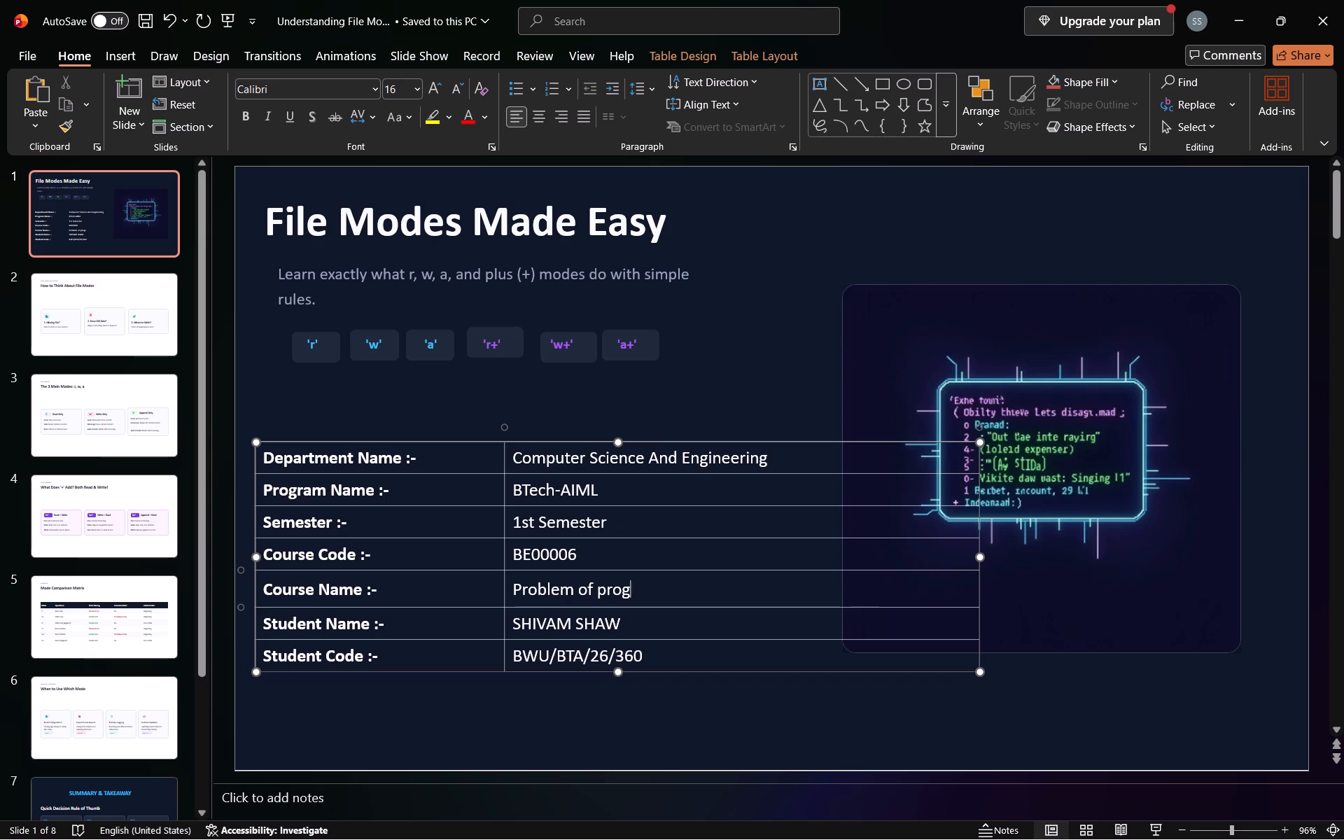
pyautogui.write('ram')
pyautogui.write('ing')
pyautogui.press('space')
pyautogui.write('sol')
pyautogui.write('ving')
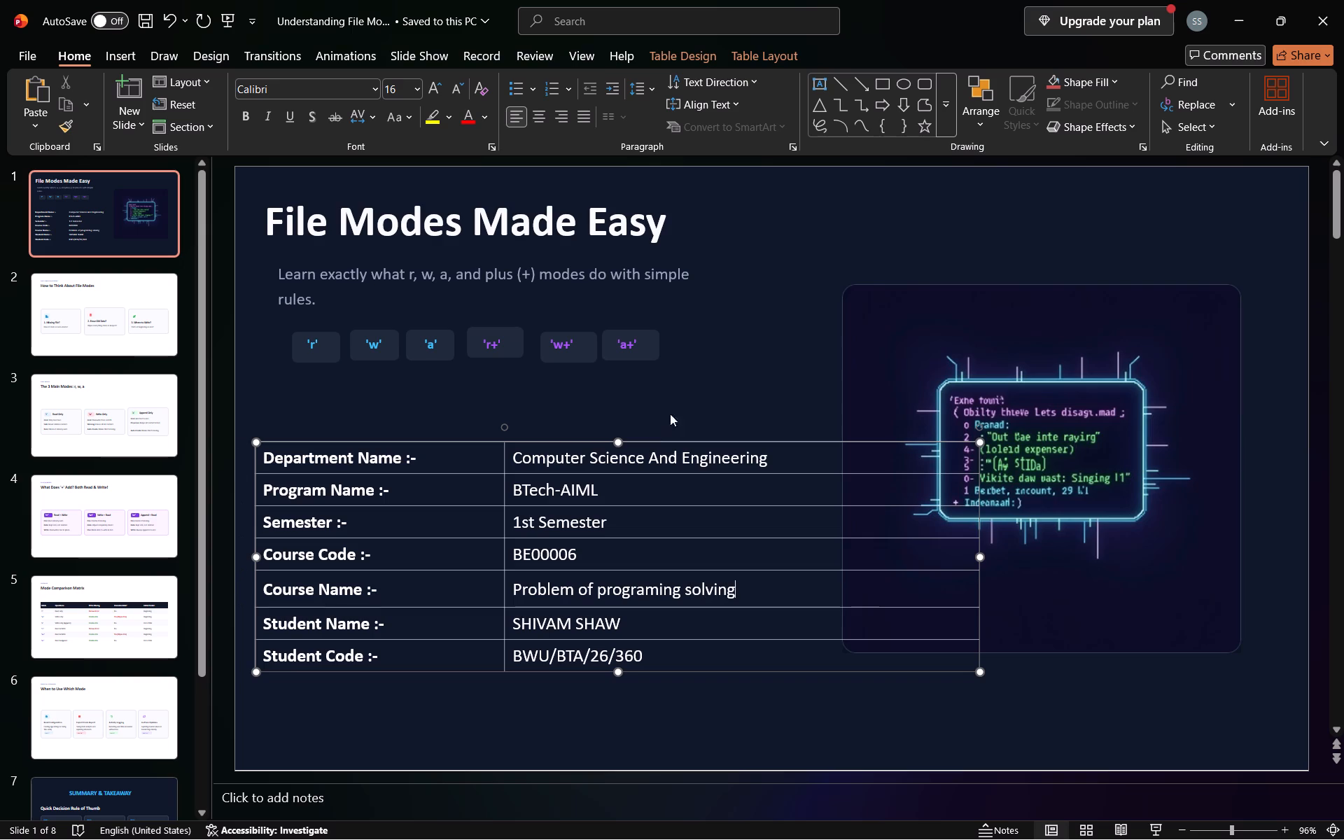
pyautogui.click(709, 386)
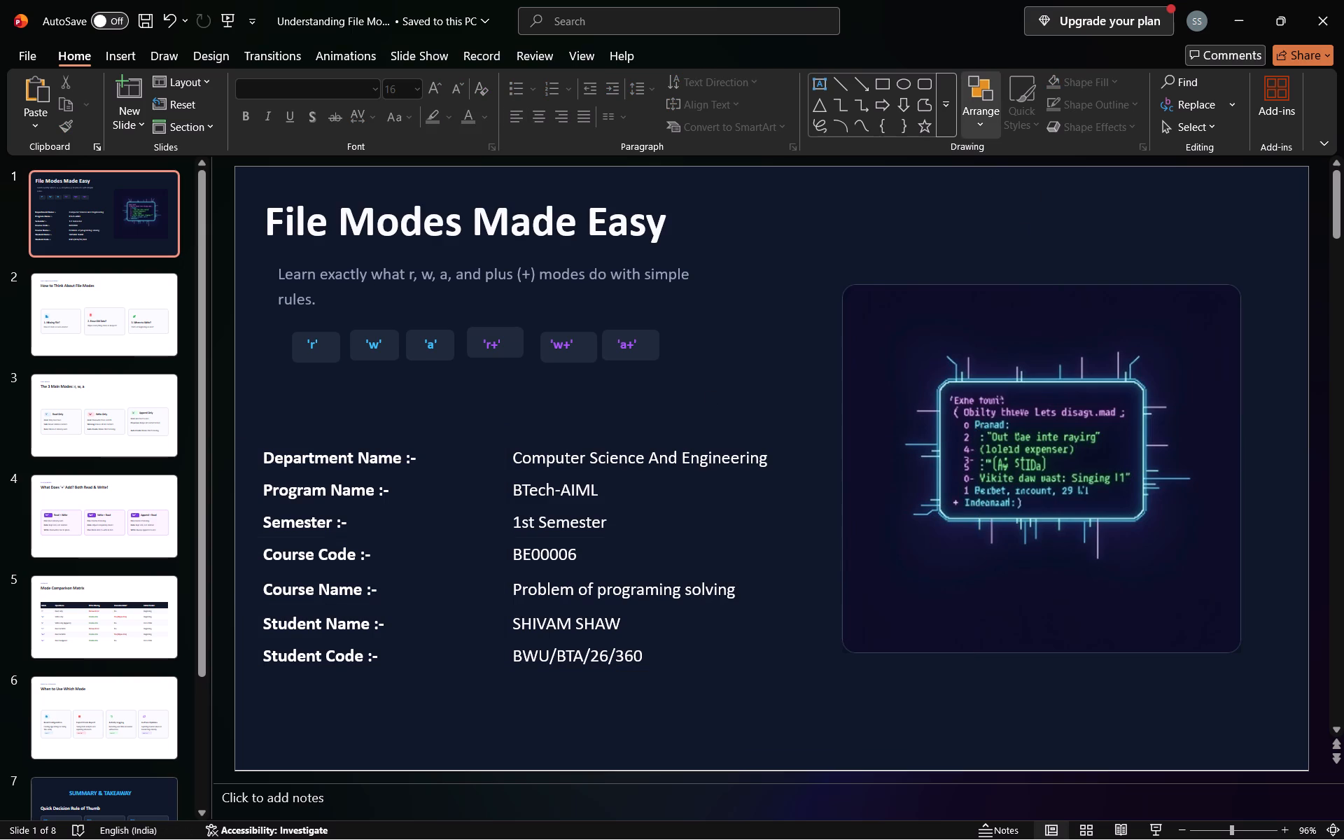
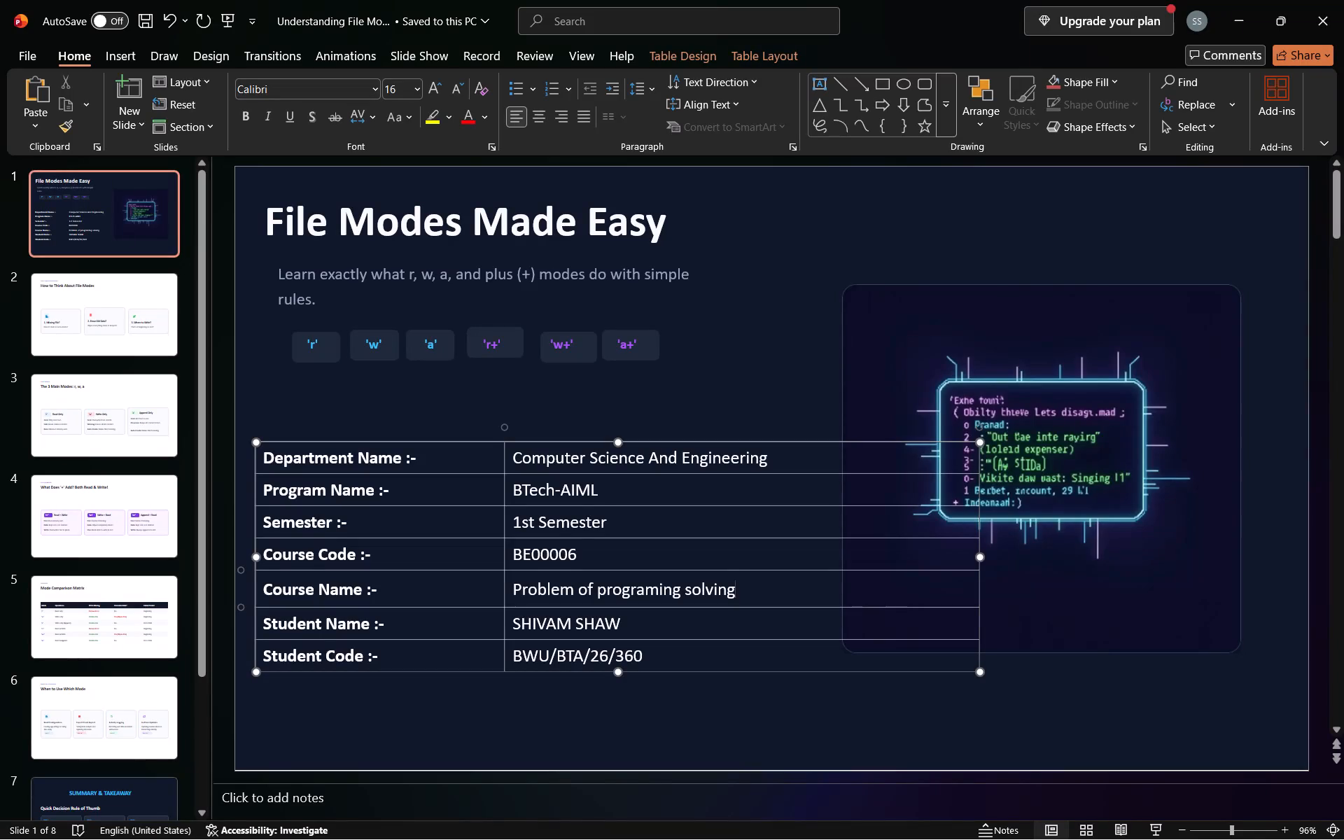
# Replace the Course Name value in the title slide's details table with the copied text "programming for problem solving" and deselect the table.
pyautogui.press('BackSpace')
pyautogui.press('BackSpace')
pyautogui.press('BackSpace')
pyautogui.press('BackSpace')
pyautogui.press('BackSpace')
pyautogui.press('BackSpace')
pyautogui.press('BackSpace')
pyautogui.press('BackSpace')
pyautogui.press('BackSpace')
pyautogui.press('BackSpace')
pyautogui.press('BackSpace')
pyautogui.press('BackSpace')
pyautogui.press('BackSpace')
pyautogui.press('BackSpace')
pyautogui.press('BackSpace')
pyautogui.press('BackSpace')
pyautogui.press('BackSpace')
pyautogui.press('BackSpace')
pyautogui.press('BackSpace')
pyautogui.press('BackSpace')
pyautogui.press('BackSpace')
pyautogui.press('BackSpace')
pyautogui.press('BackSpace')
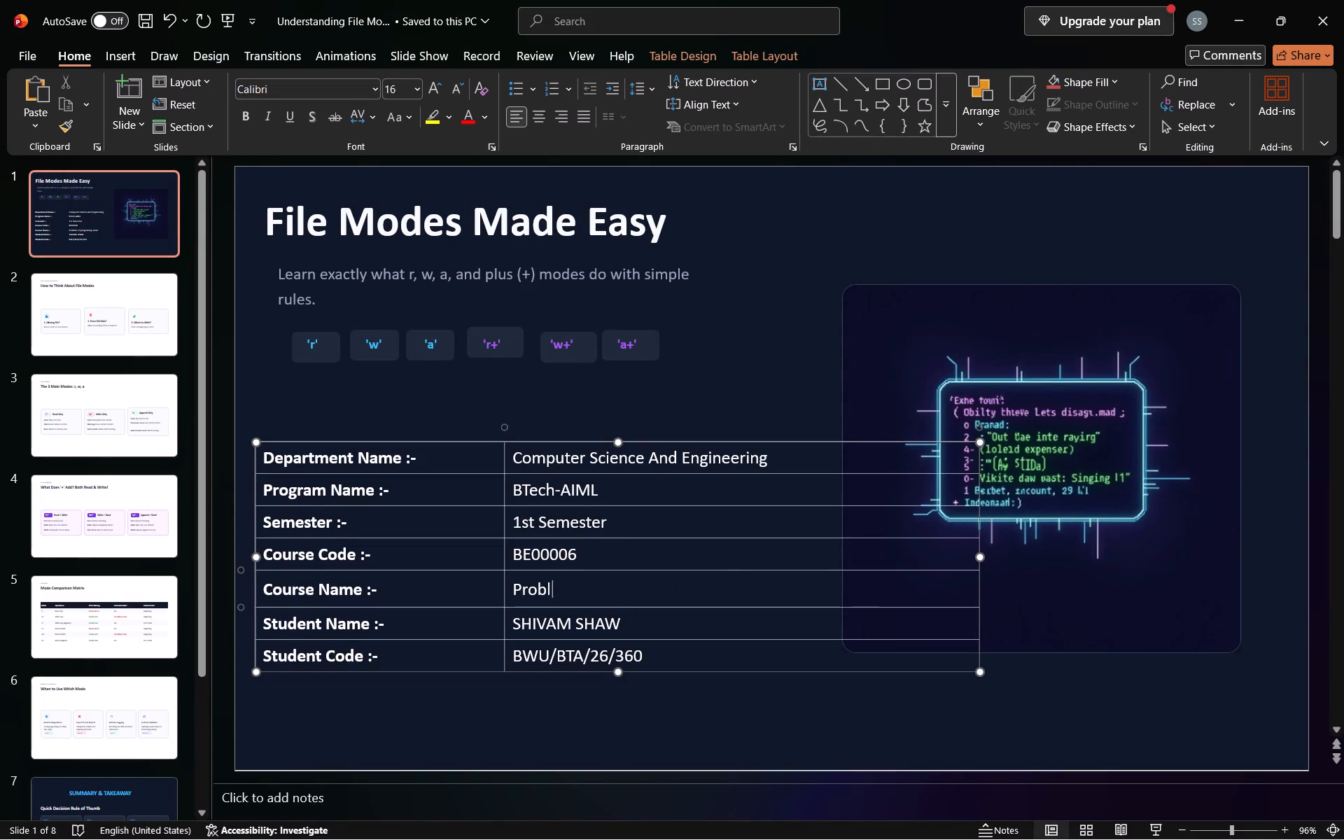
pyautogui.press('BackSpace')
pyautogui.press('BackSpace')
pyautogui.press('BackSpace')
pyautogui.press('BackSpace')
pyautogui.press('BackSpace')
pyautogui.hotkey('ctrl', 'v')
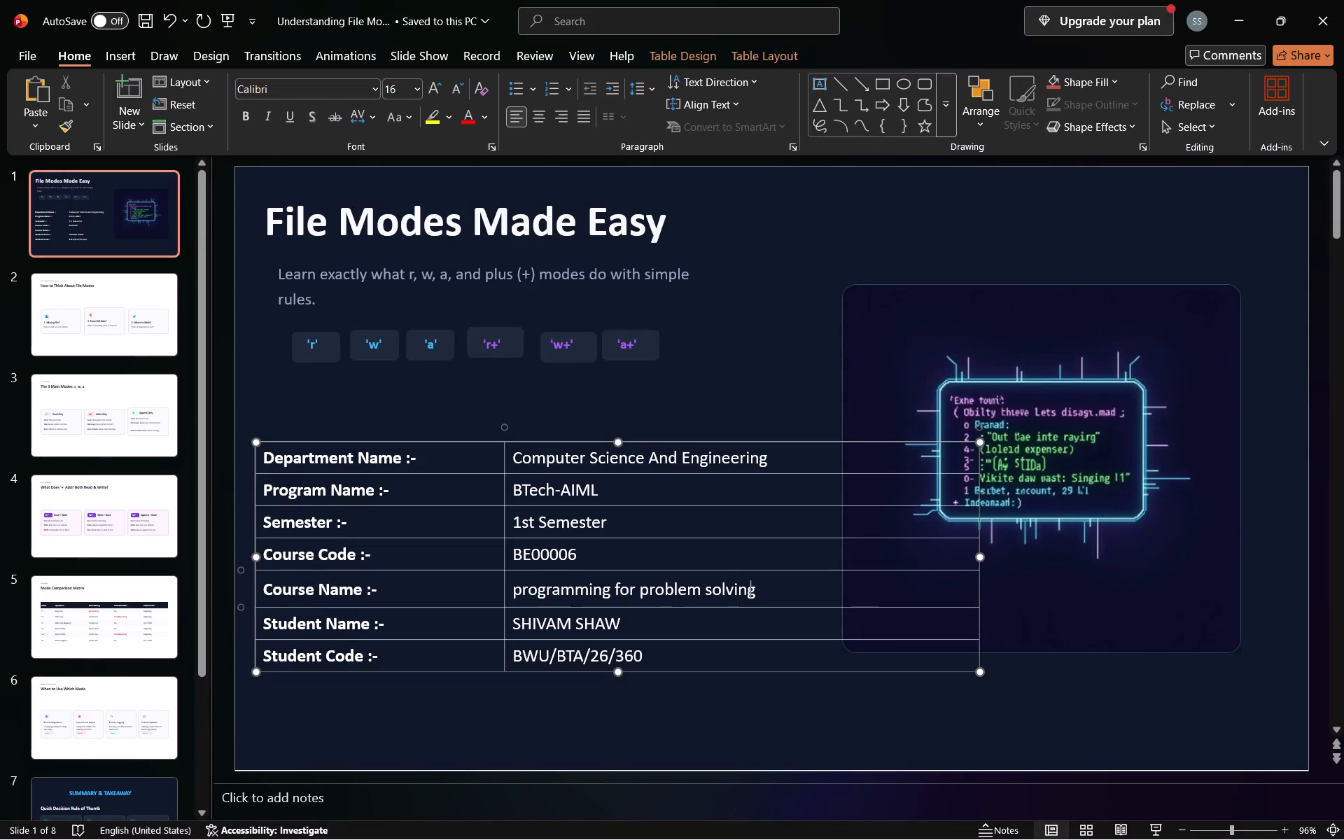
pyautogui.click(808, 357)
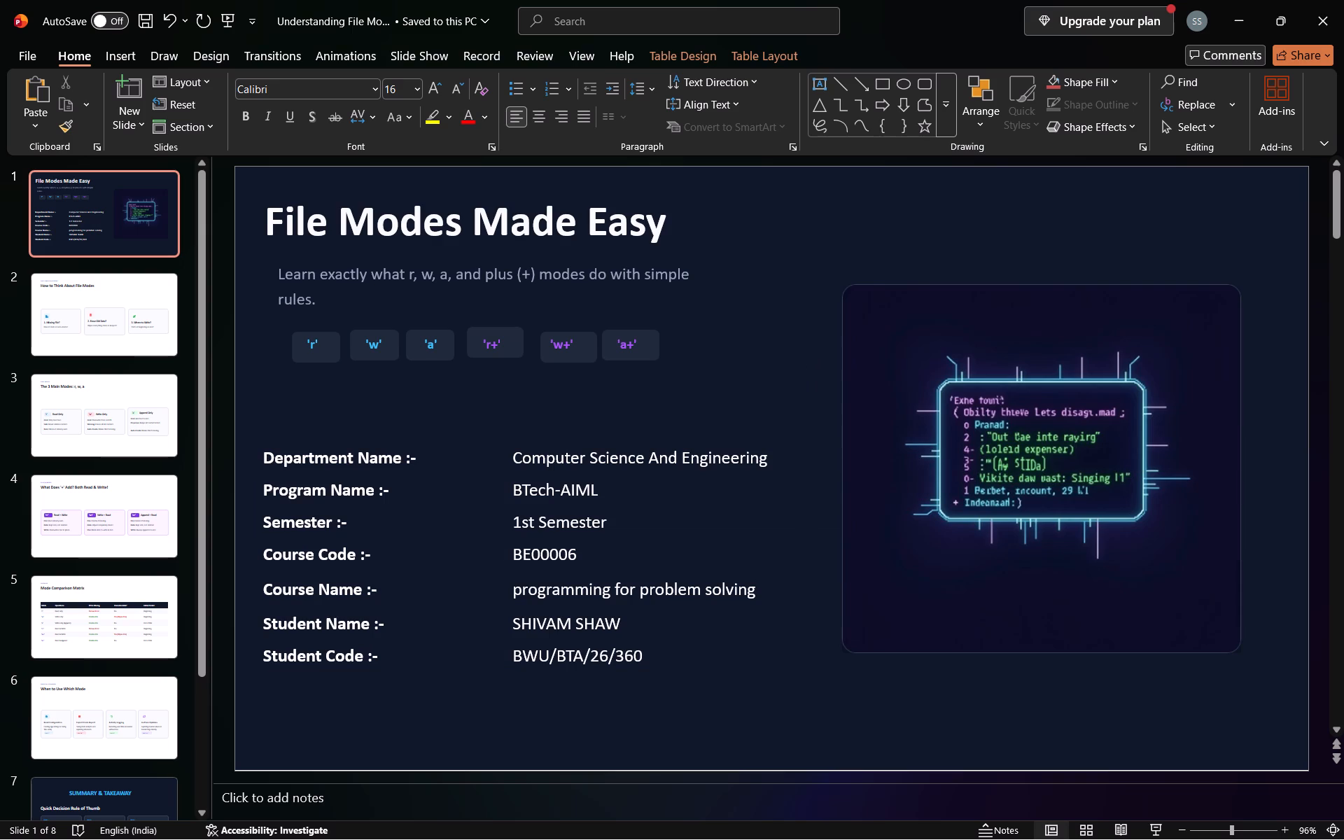
# Retype the "st" of "1st Semester" in the Semester row so the ordinal ending is superscript.
pyautogui.click(626, 525)
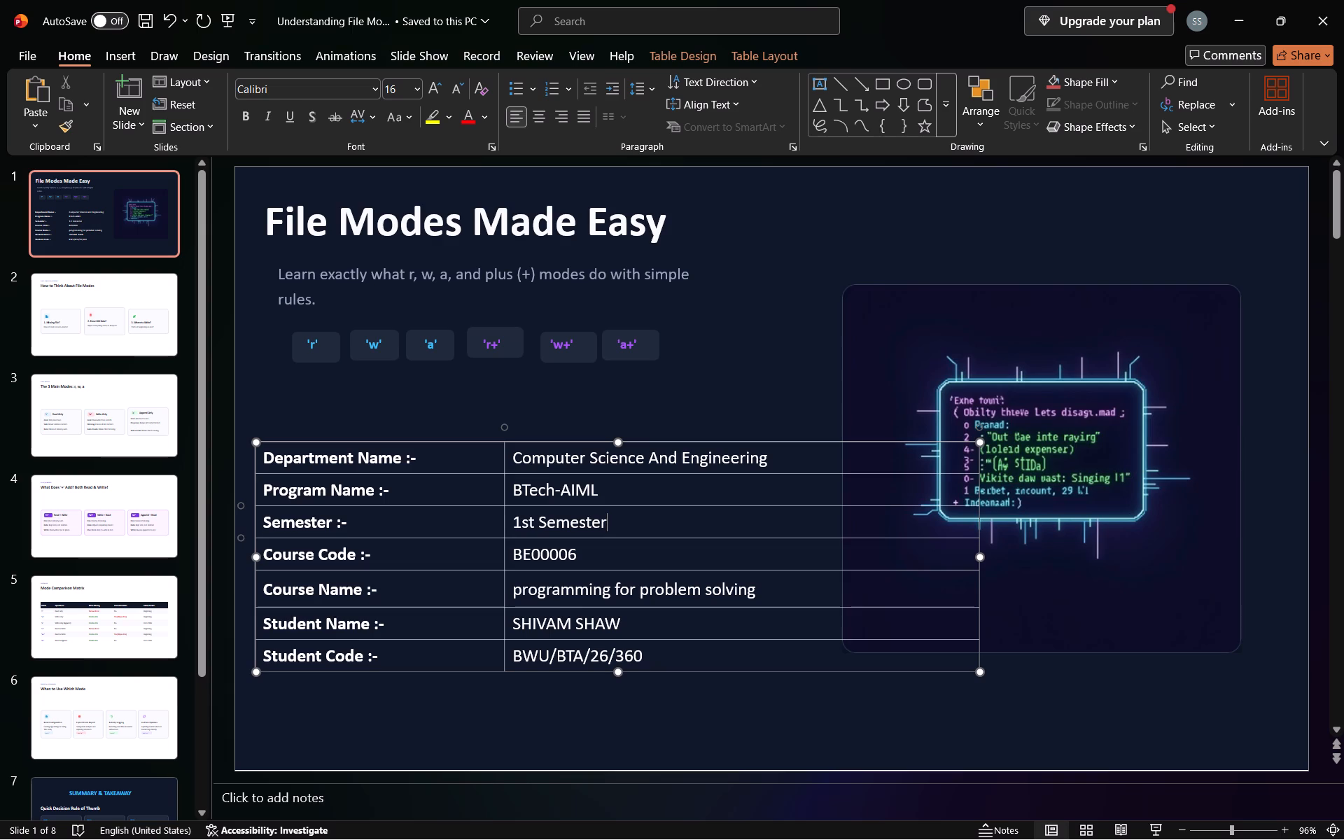
pyautogui.click(534, 518)
pyautogui.press('BackSpace')
pyautogui.press('BackSpace')
pyautogui.write('st')
pyautogui.press('space')
# Append " / 1st year" after "Semester" in the Semester row, with a superscript ordinal, and deselect the table.
pyautogui.click(624, 527)
pyautogui.press('space')
pyautogui.press('/')
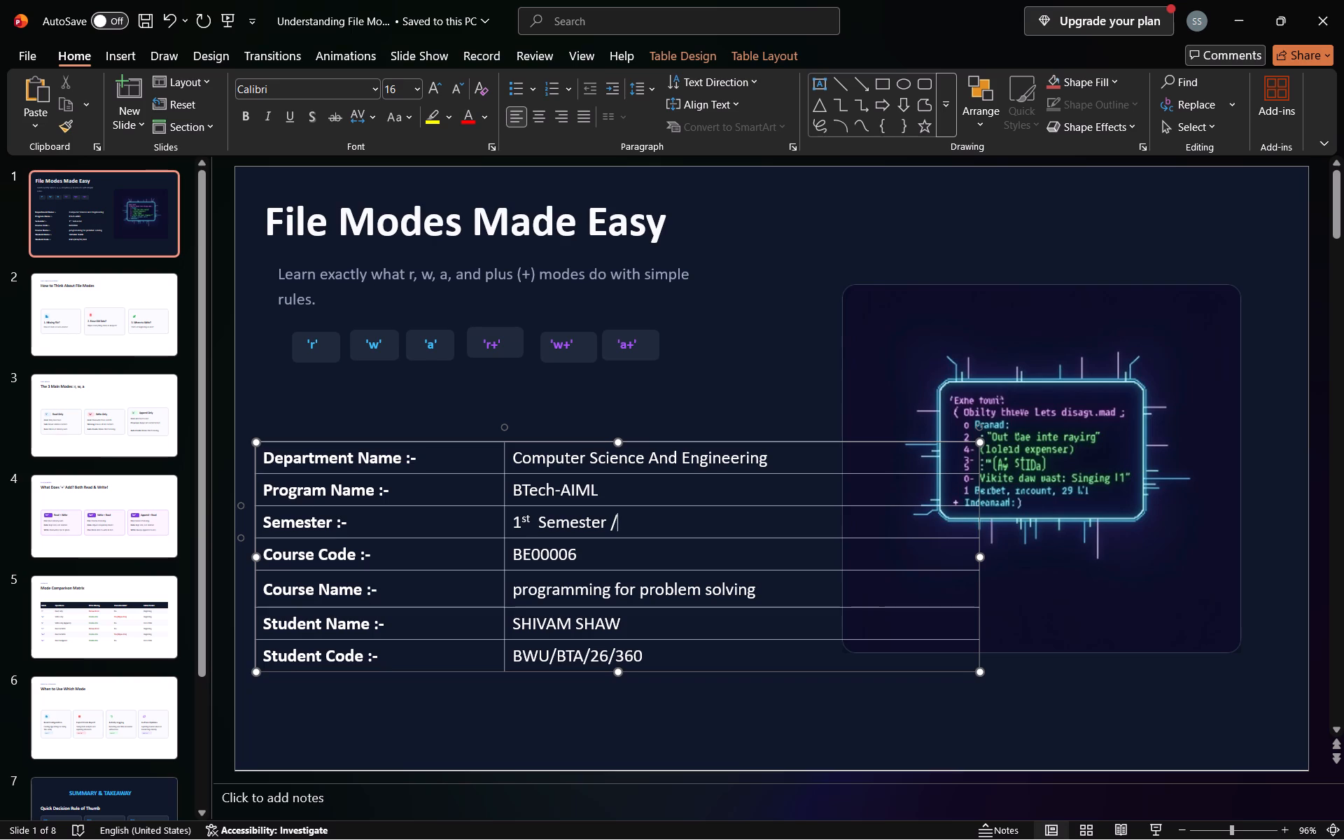
pyautogui.press('space')
pyautogui.write('1st')
pyautogui.press('space')
pyautogui.write('ye')
pyautogui.write('ar')
pyautogui.click(738, 411)
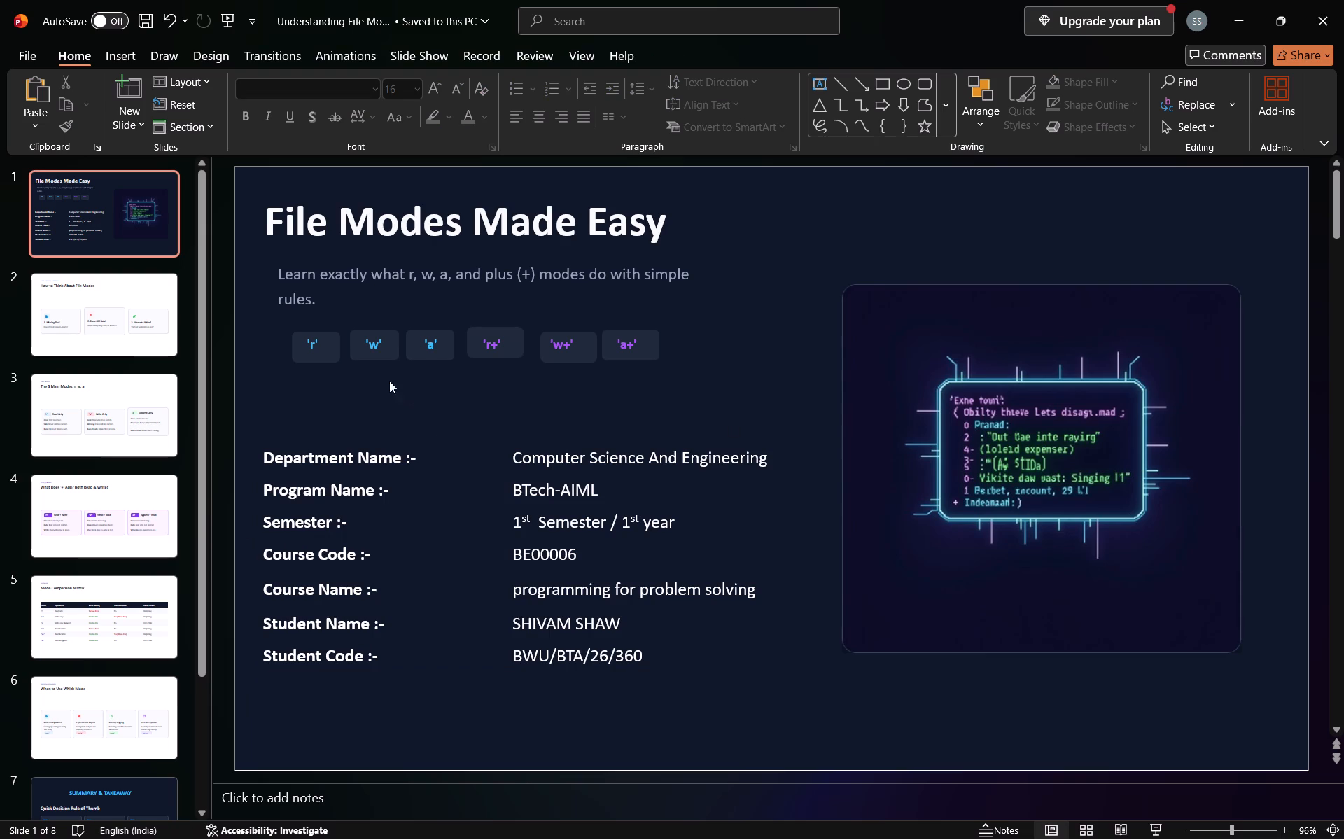
# Review the remaining slides through the closing THANK YOU slide, and return toward the start of the deck.
pyautogui.click(153, 313)
pyautogui.click(128, 414)
pyautogui.click(113, 473)
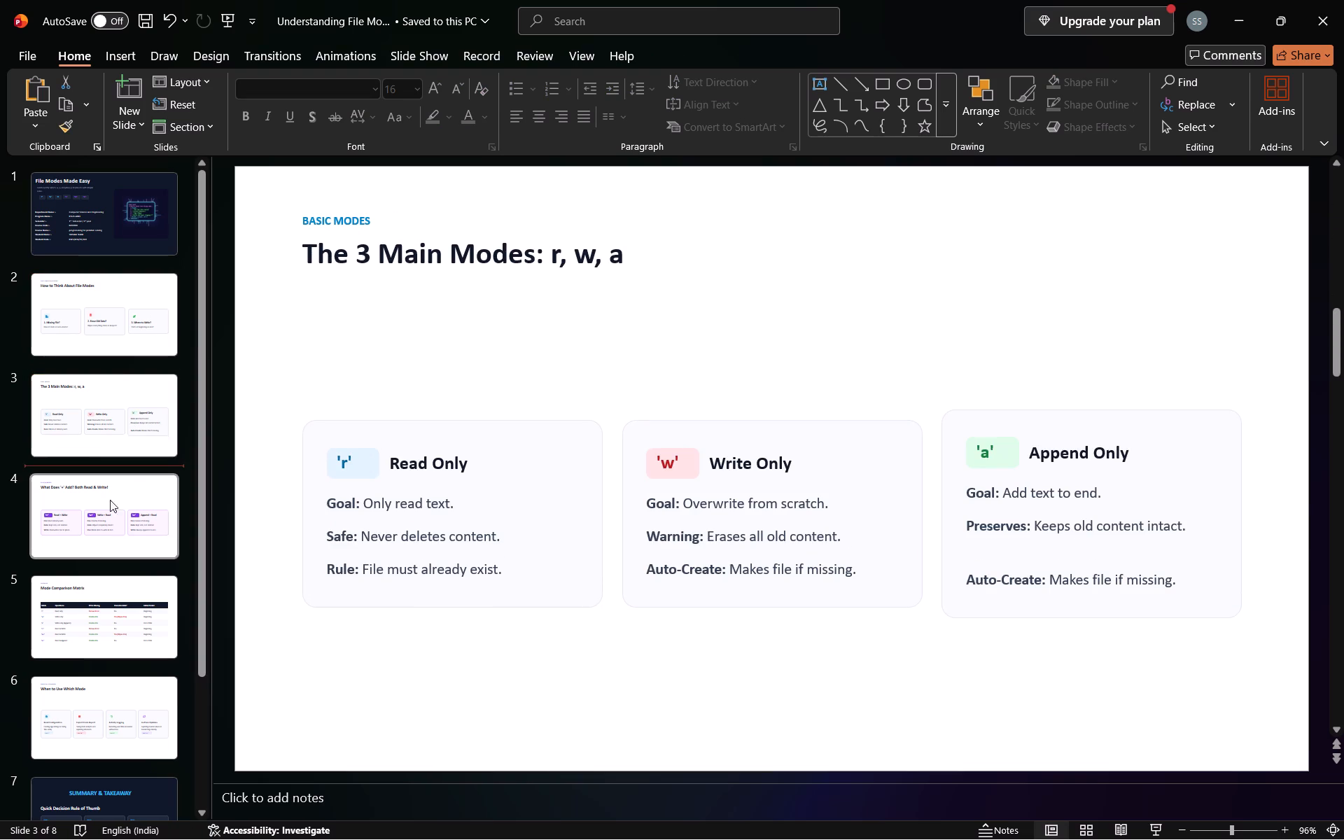
pyautogui.click(98, 547)
pyautogui.scroll(-2, 88, 583)
pyautogui.click(88, 597)
pyautogui.click(111, 666)
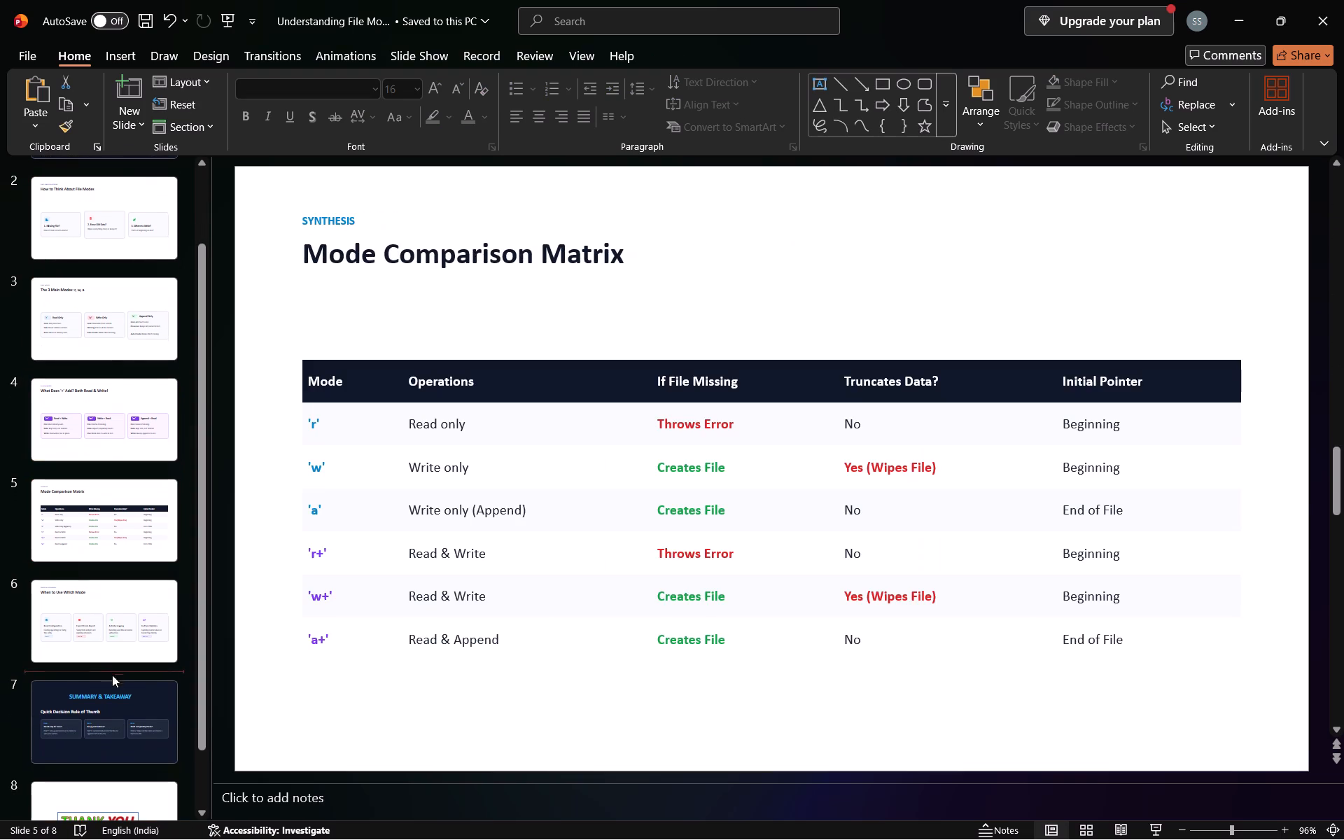
pyautogui.click(153, 706)
pyautogui.scroll(-3, 127, 722)
pyautogui.click(130, 724)
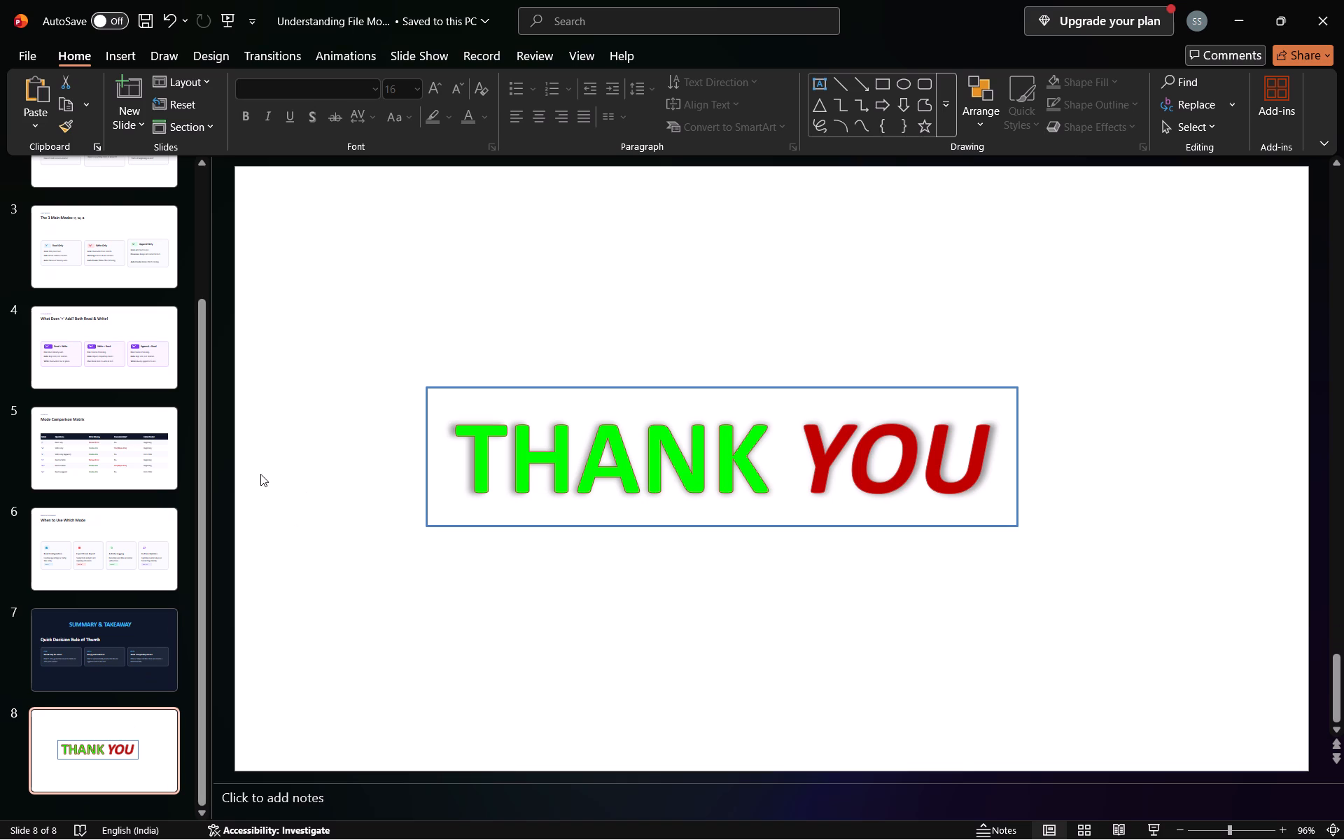
pyautogui.click(302, 521)
pyautogui.scroll(1, 311, 462)
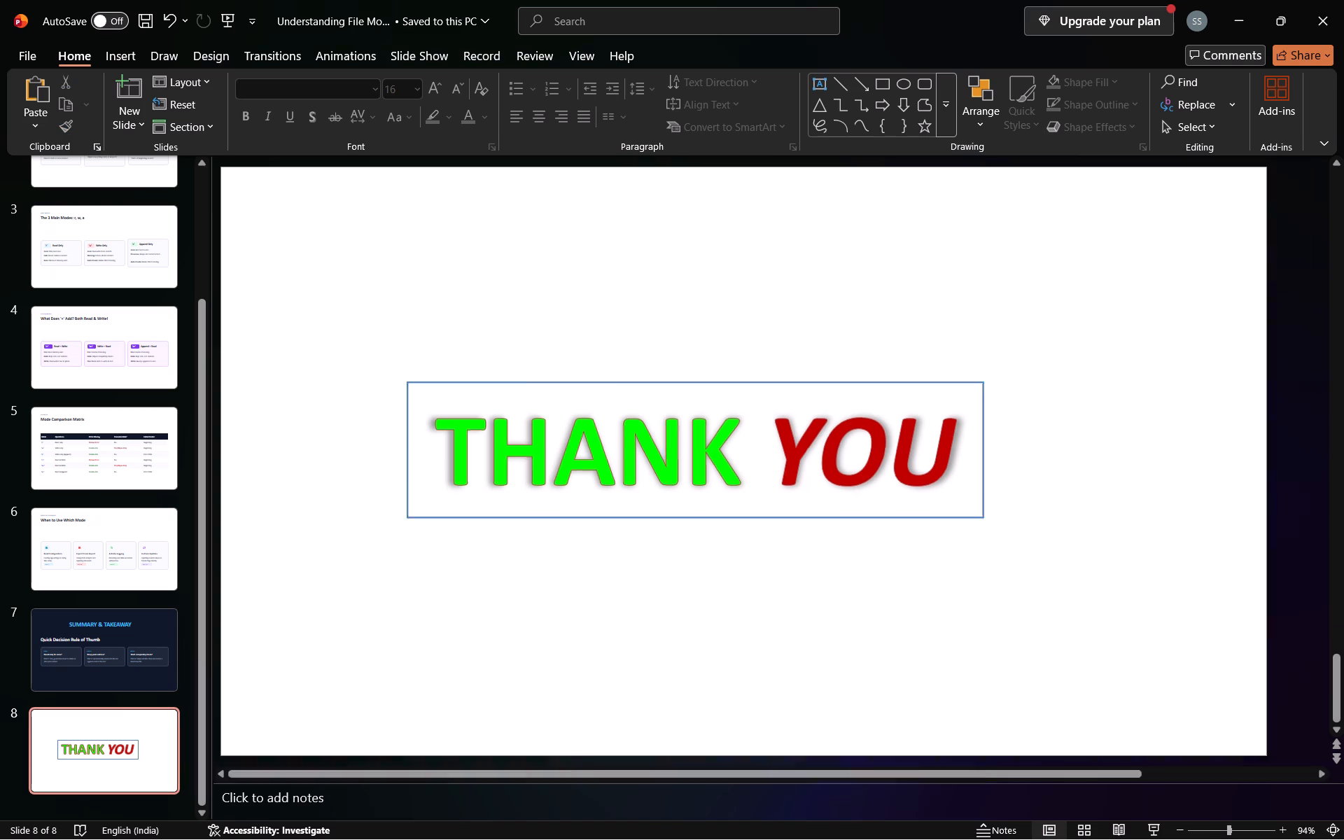
pyautogui.scroll(5, 311, 462)
pyautogui.scroll(8, 97, 447)
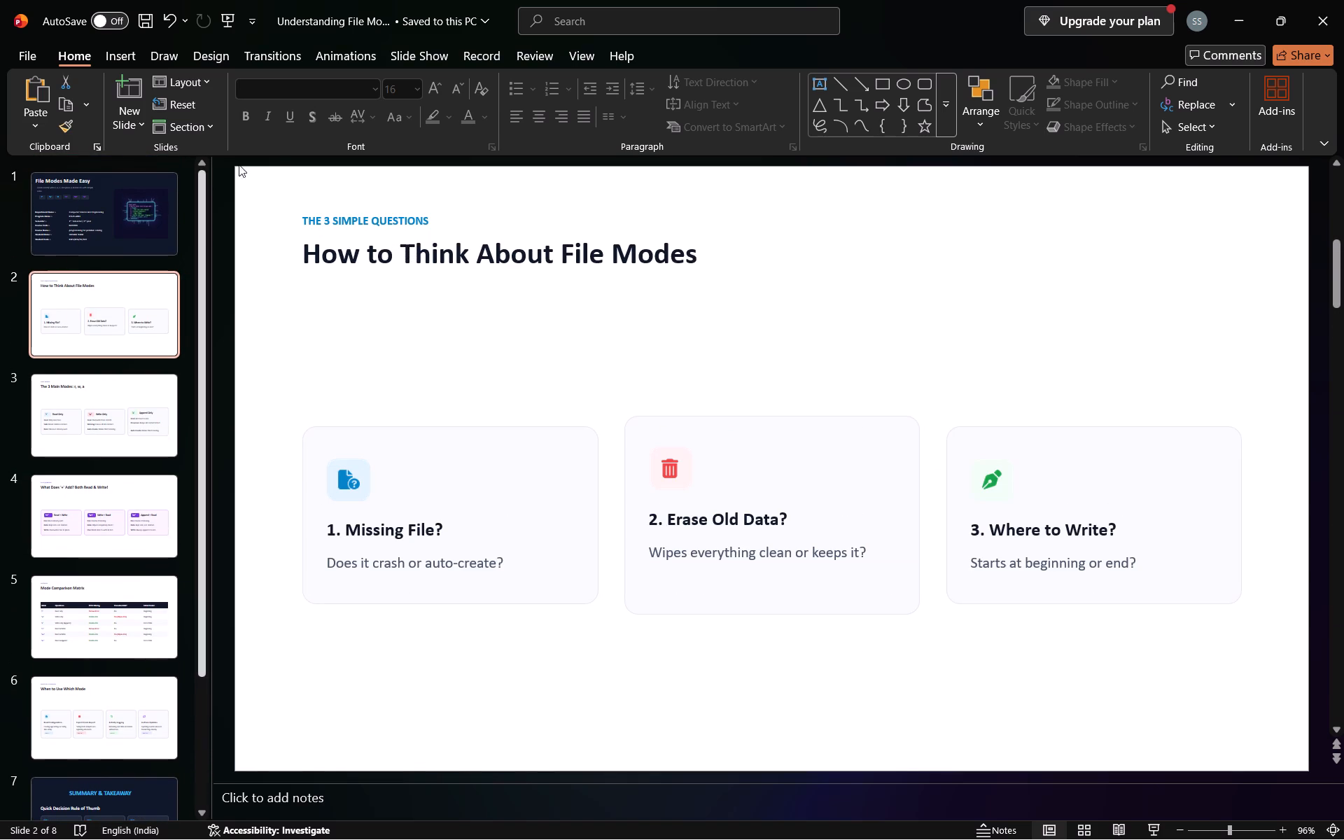
# Save the presentation twice, accepting each time that the unavailable fonts are left out.
pyautogui.click(148, 17)
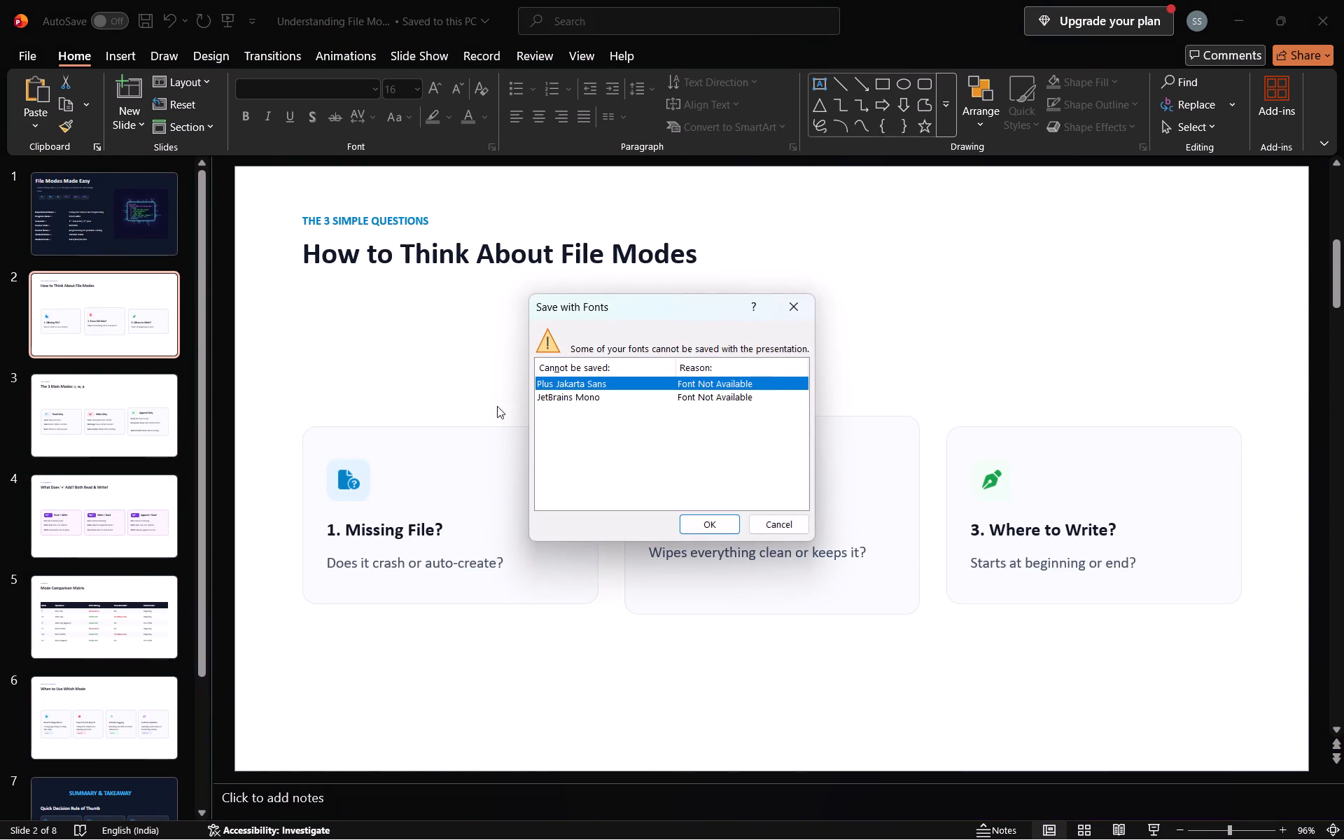
pyautogui.click(682, 525)
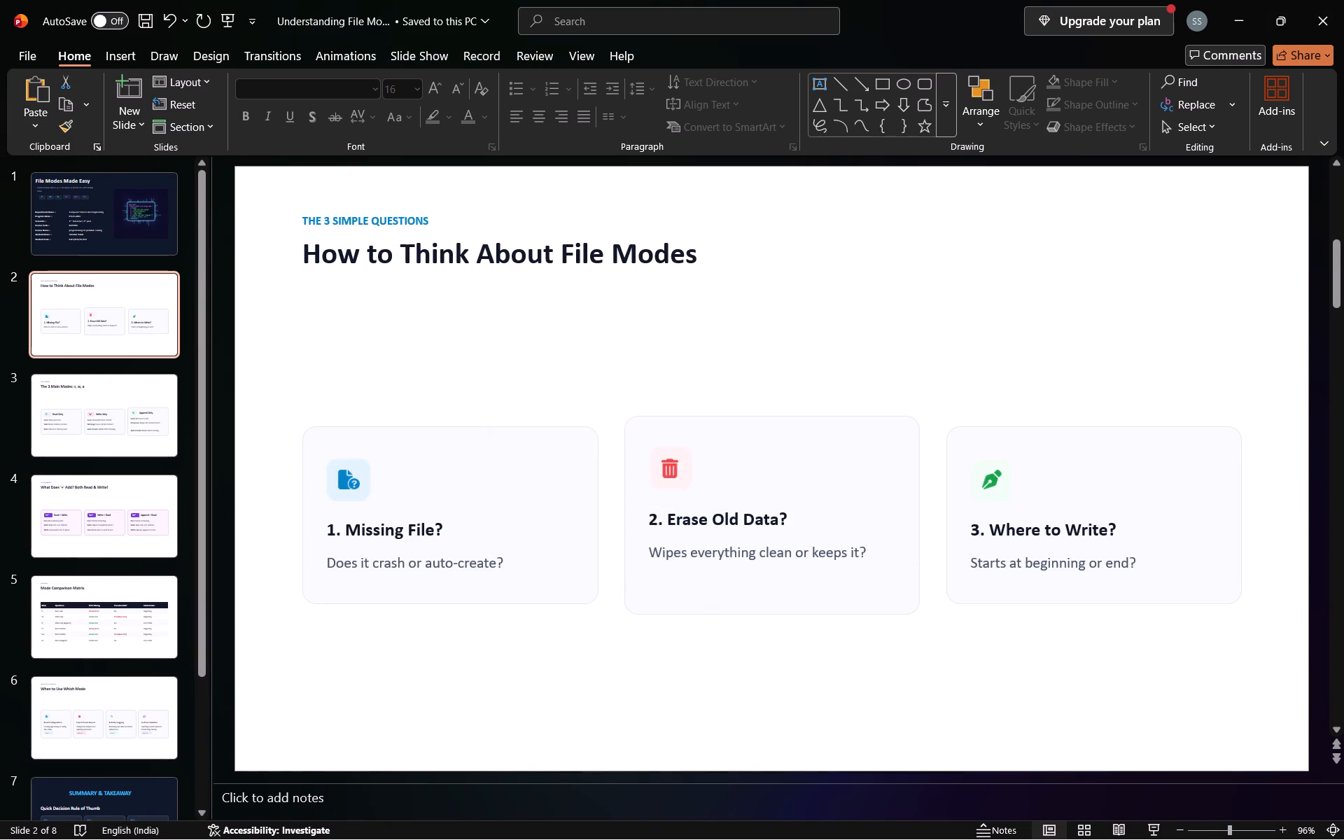
pyautogui.click(134, 13)
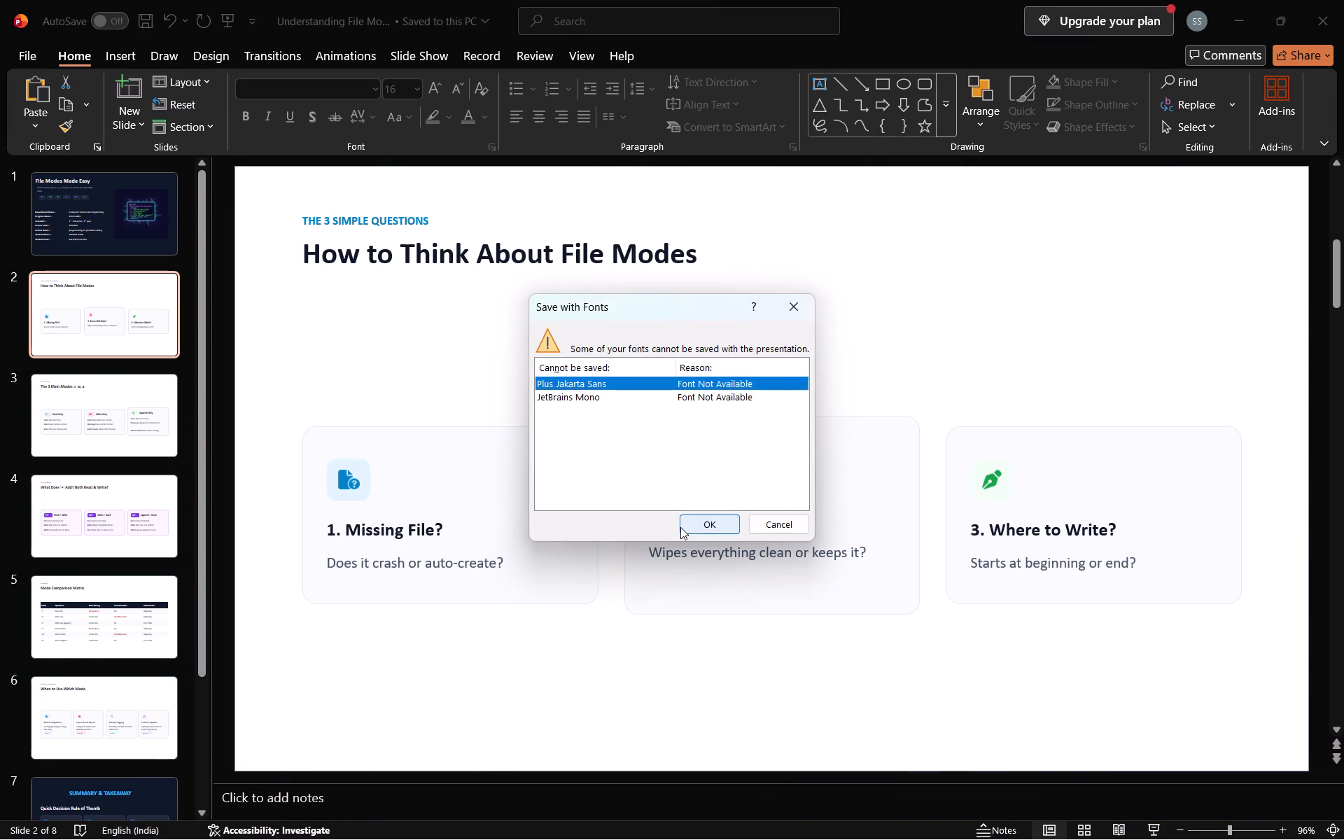
pyautogui.click(685, 525)
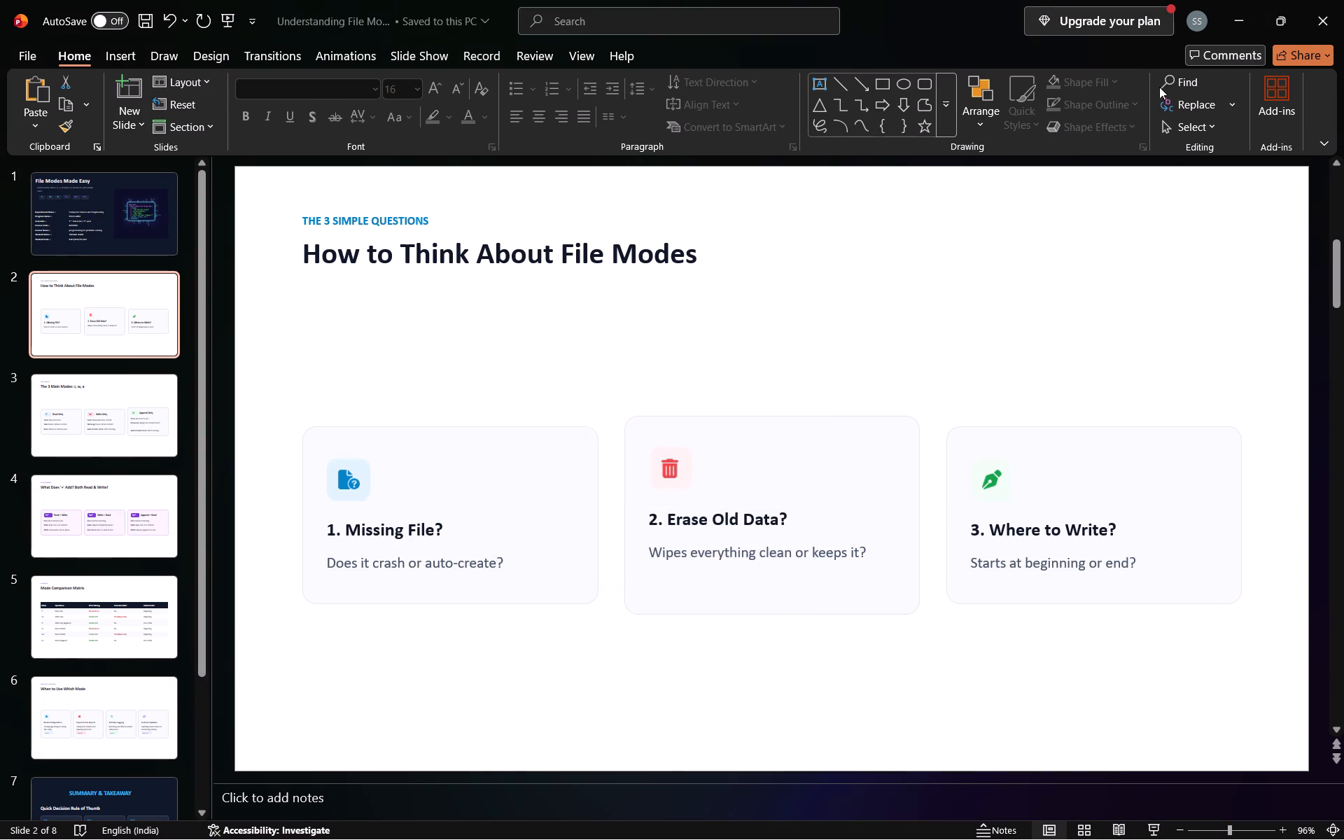
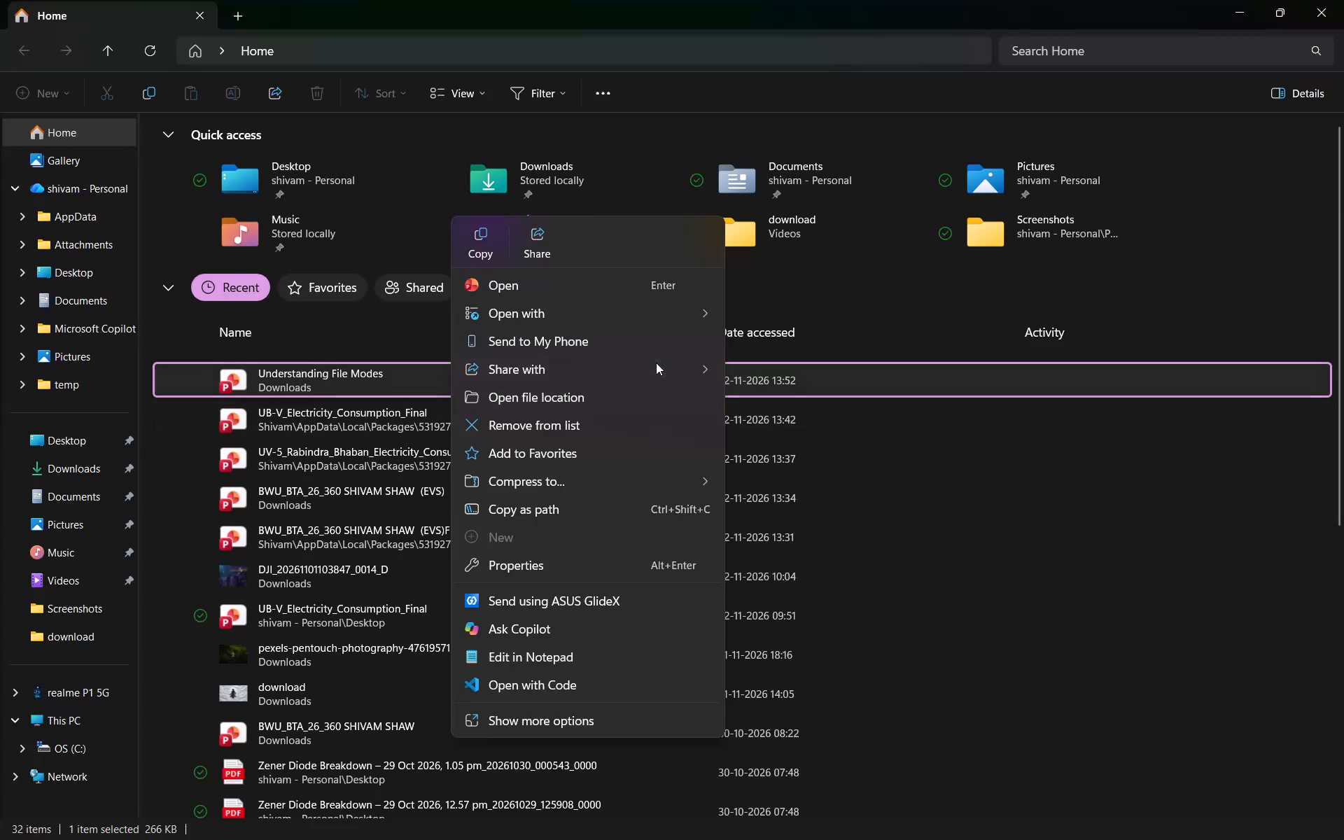
# Open the properties of the Understanding File Modes presentation and insert the student's name plus a space before the existing file name.
pyautogui.click(548, 558)
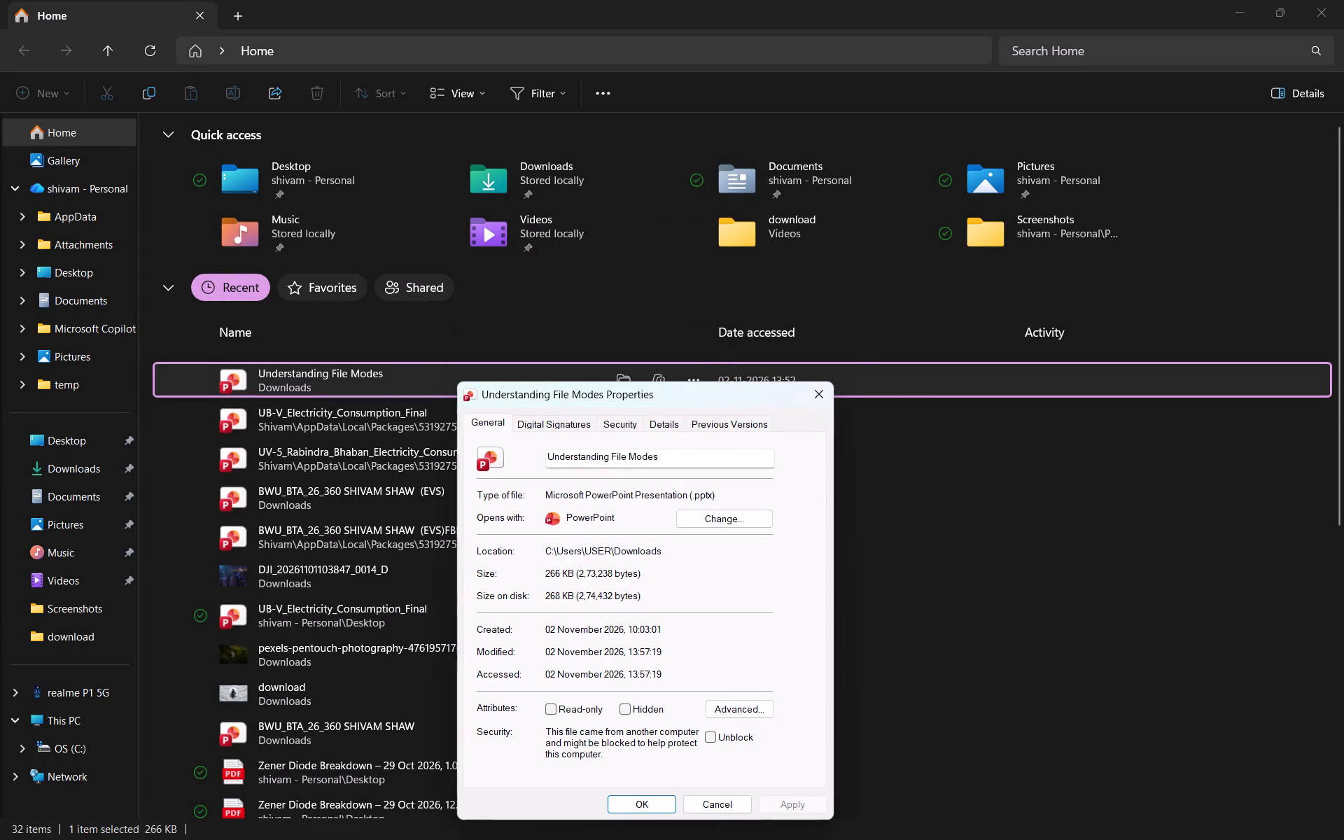
pyautogui.click(692, 454)
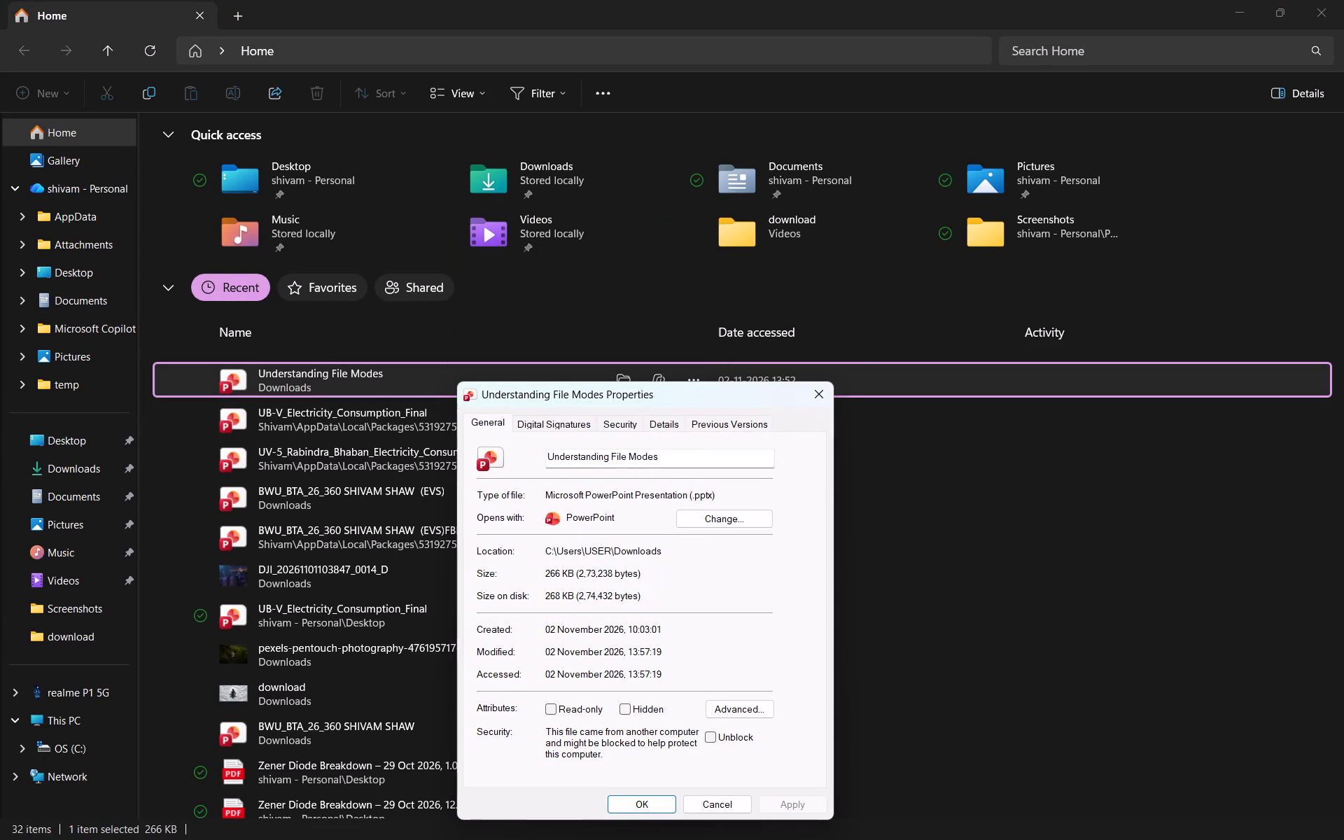
pyautogui.press('Left')
pyautogui.press('Left')
pyautogui.press('Left')
pyautogui.press('Left')
pyautogui.press('Left')
pyautogui.press('Left')
pyautogui.press('Left')
pyautogui.press('Left')
pyautogui.press('Left')
pyautogui.press('Left')
pyautogui.press('Left')
pyautogui.press('Left')
pyautogui.press('Left')
pyautogui.press('Left')
pyautogui.press('Left')
pyautogui.press('Left')
pyautogui.press('Left')
pyautogui.press('Left')
pyautogui.press('Left')
pyautogui.press('Left')
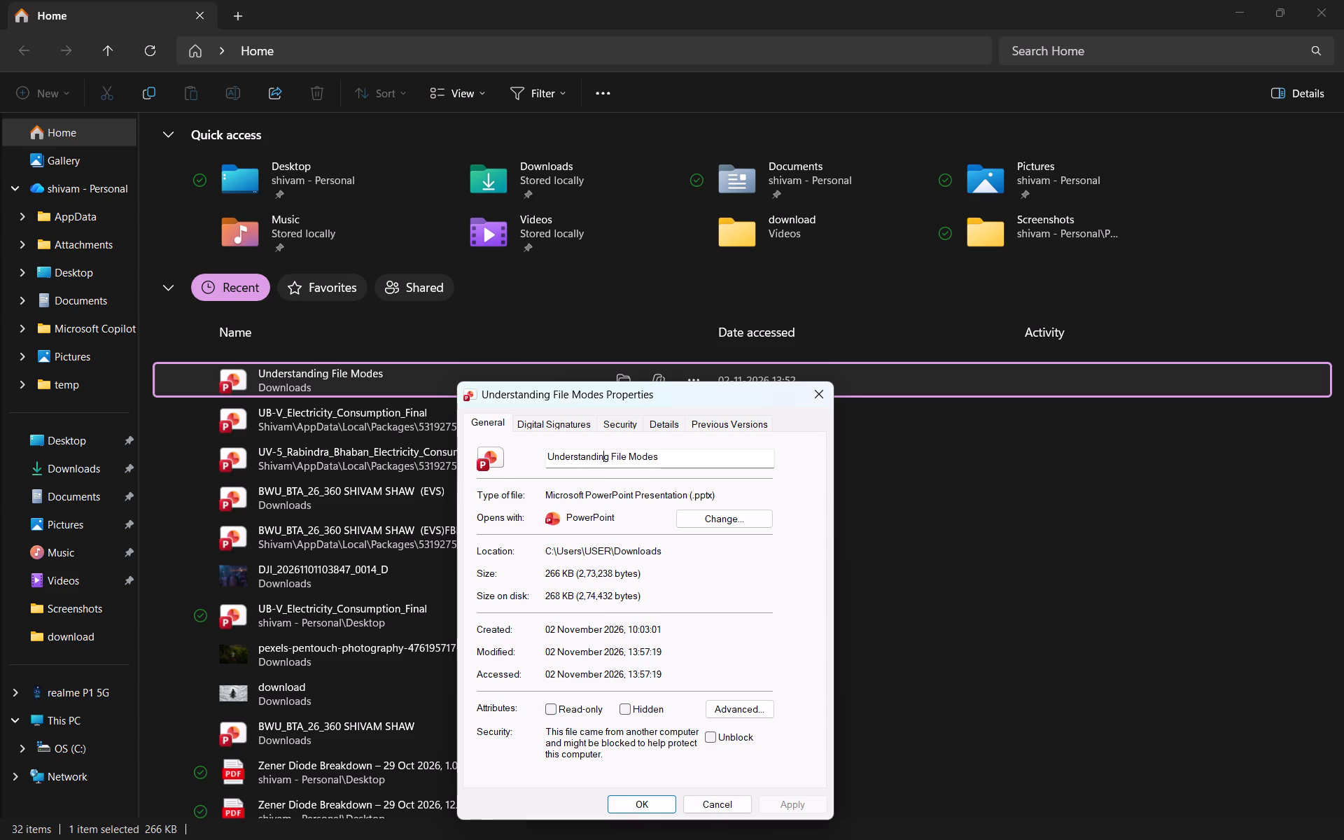
pyautogui.press('Left')
pyautogui.press('Left')
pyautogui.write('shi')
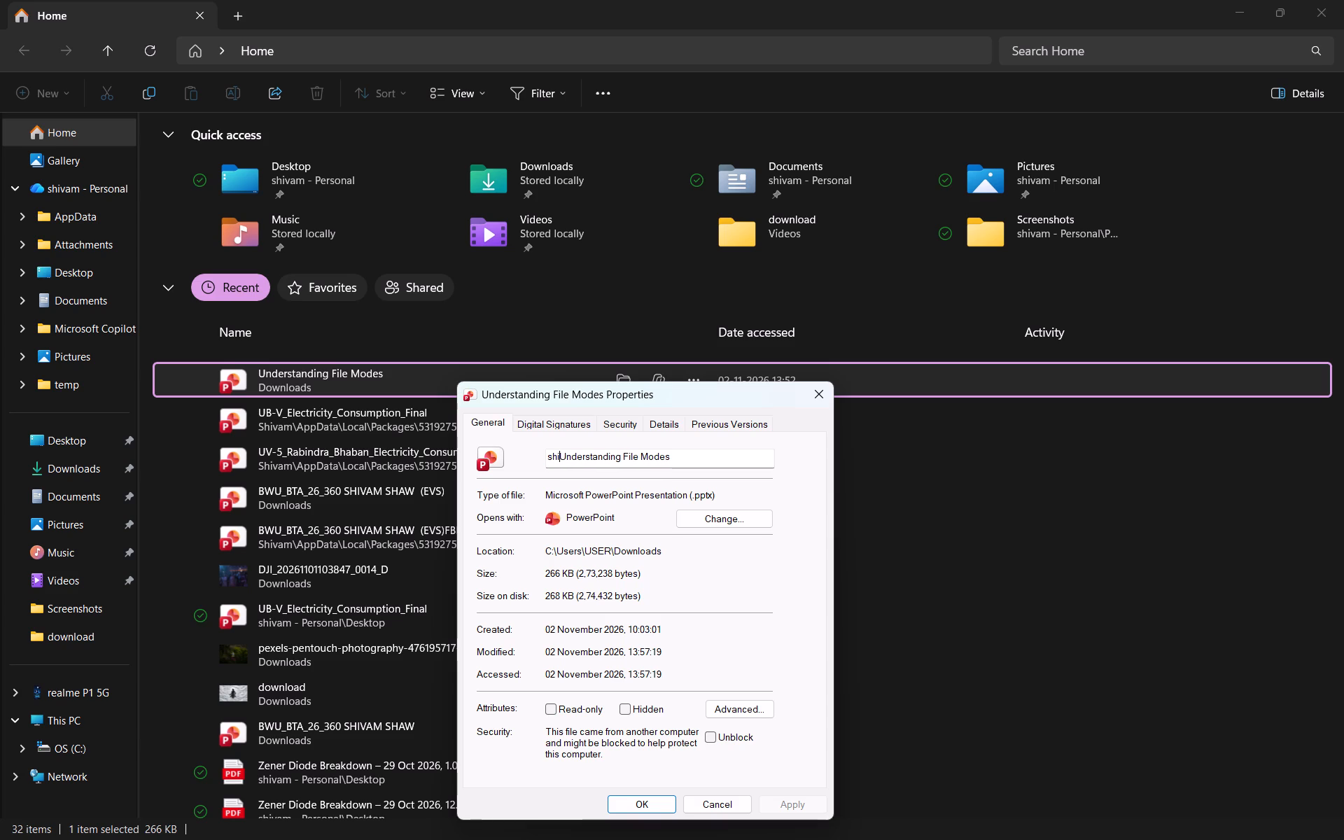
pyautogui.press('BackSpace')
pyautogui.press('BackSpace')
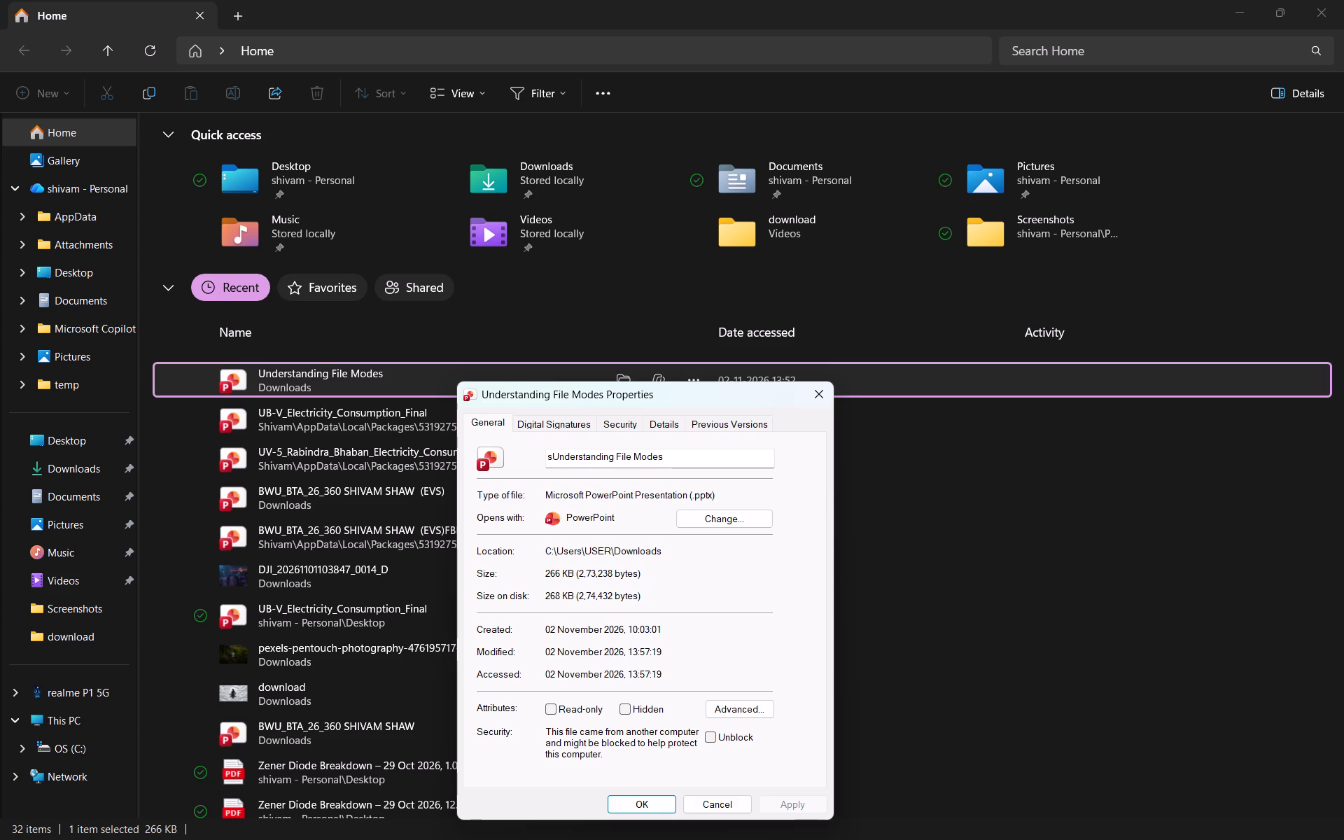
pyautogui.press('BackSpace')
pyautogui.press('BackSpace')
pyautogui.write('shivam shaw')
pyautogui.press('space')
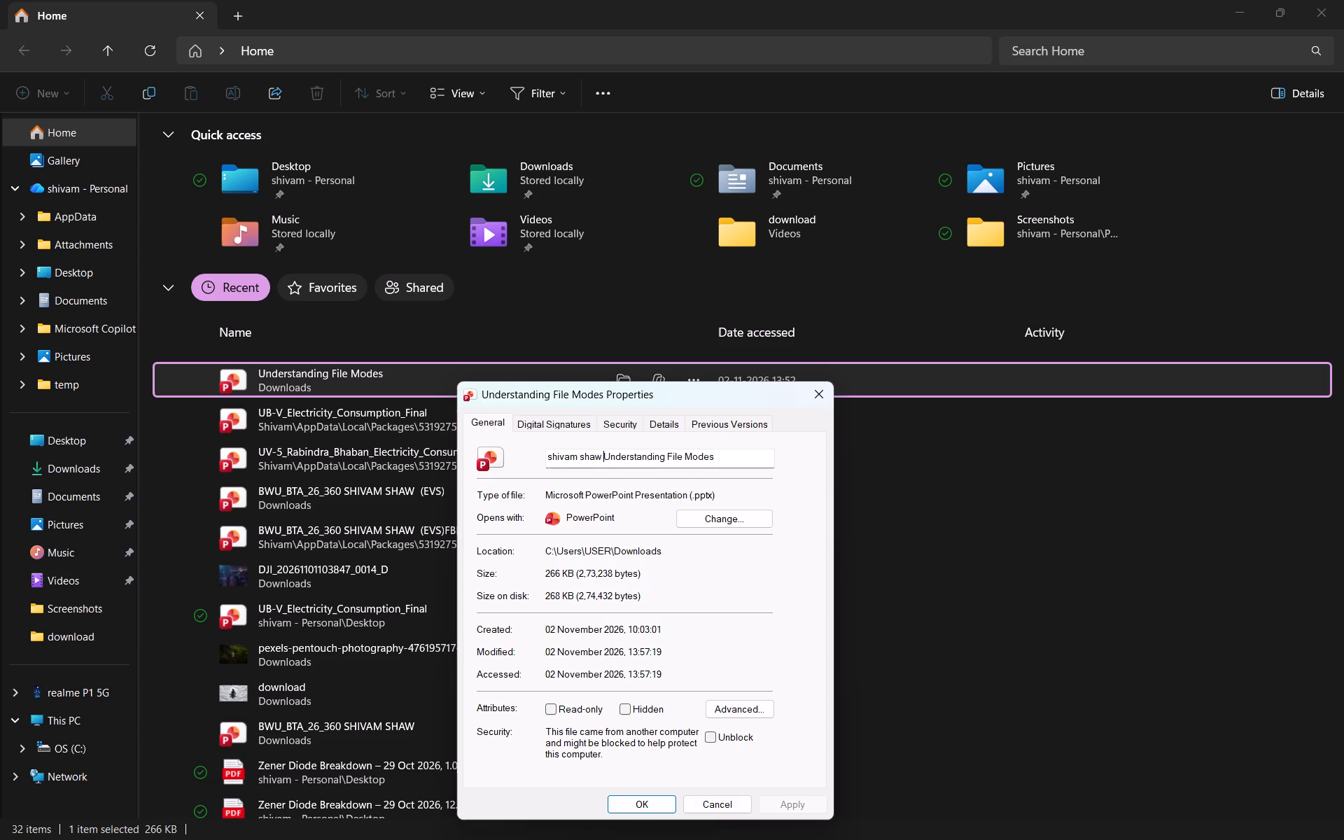
# Add the student's roll number in lowercase after the student's name in the file name, separating its parts with underscores.
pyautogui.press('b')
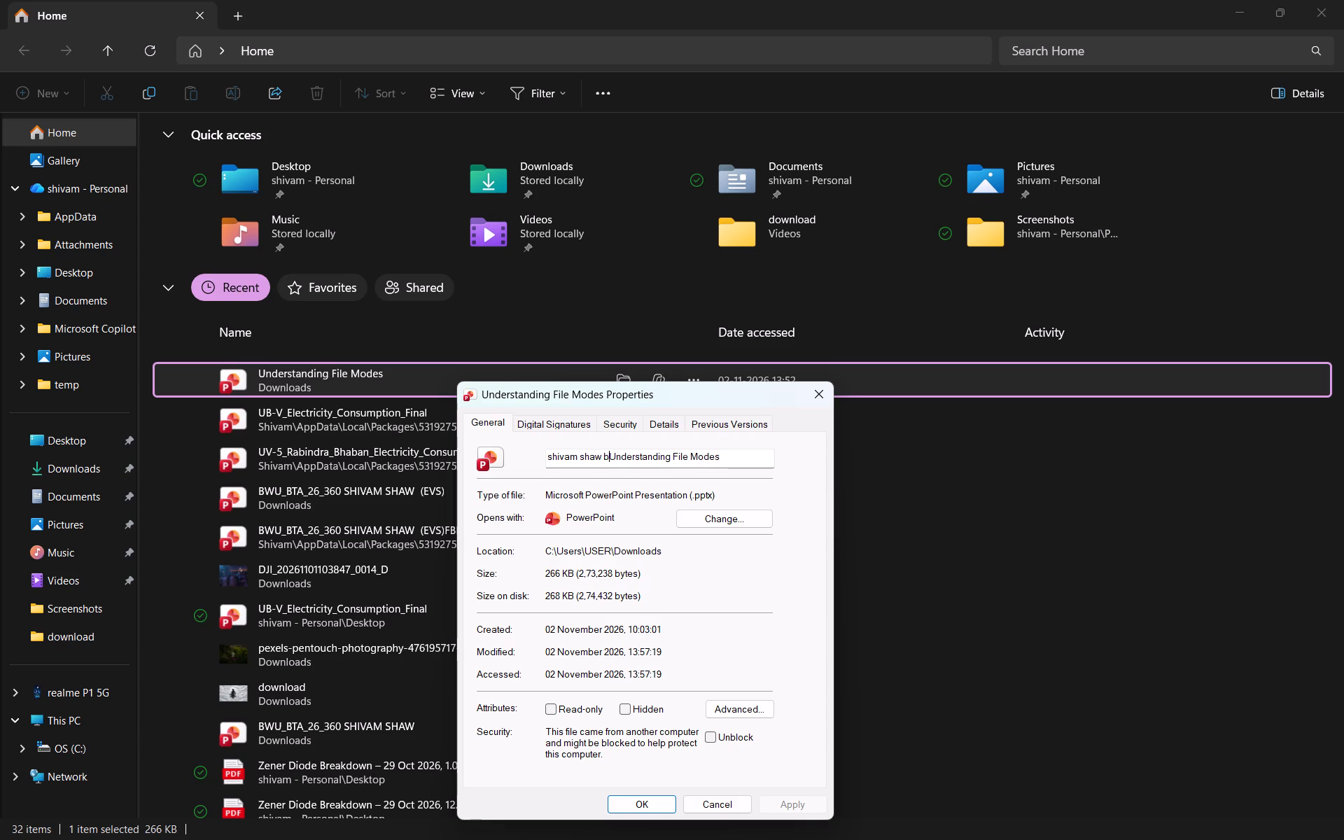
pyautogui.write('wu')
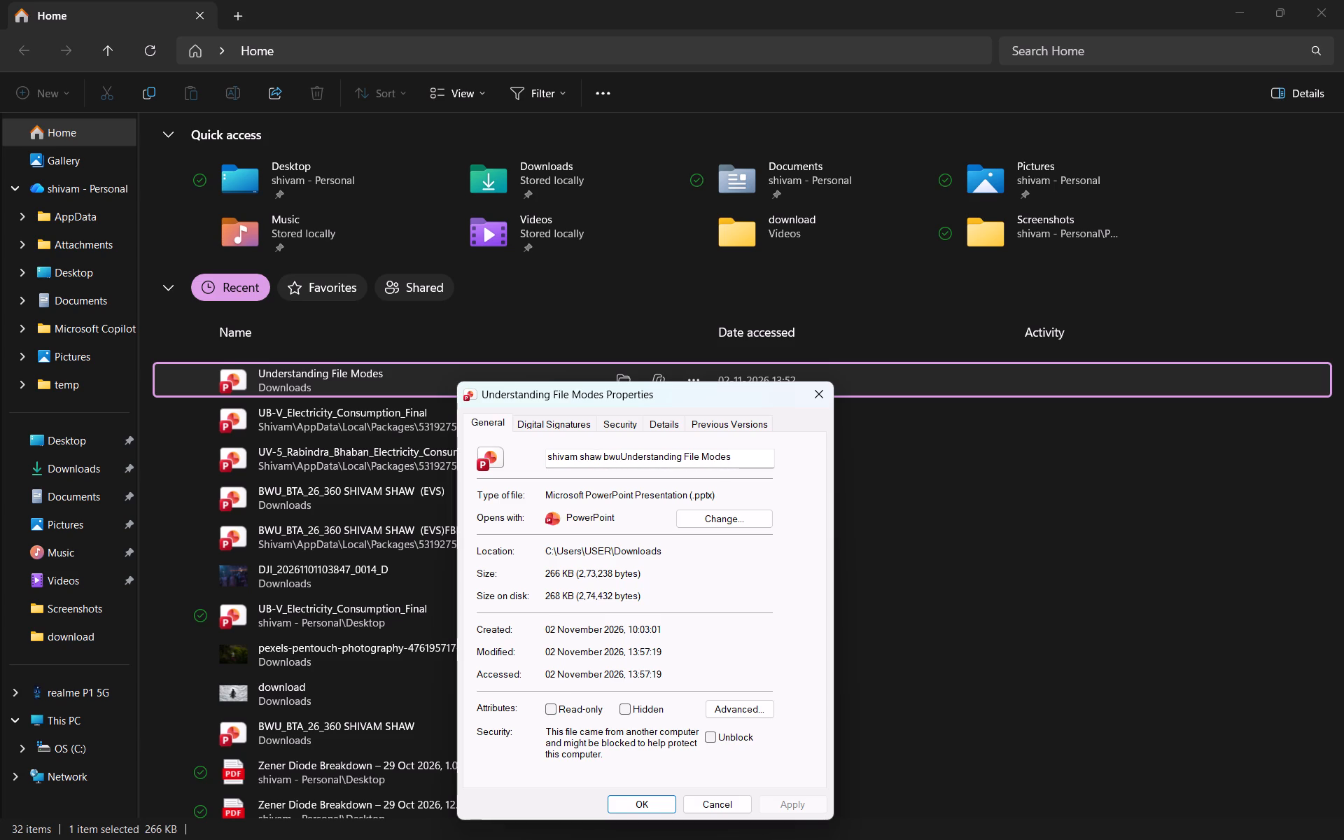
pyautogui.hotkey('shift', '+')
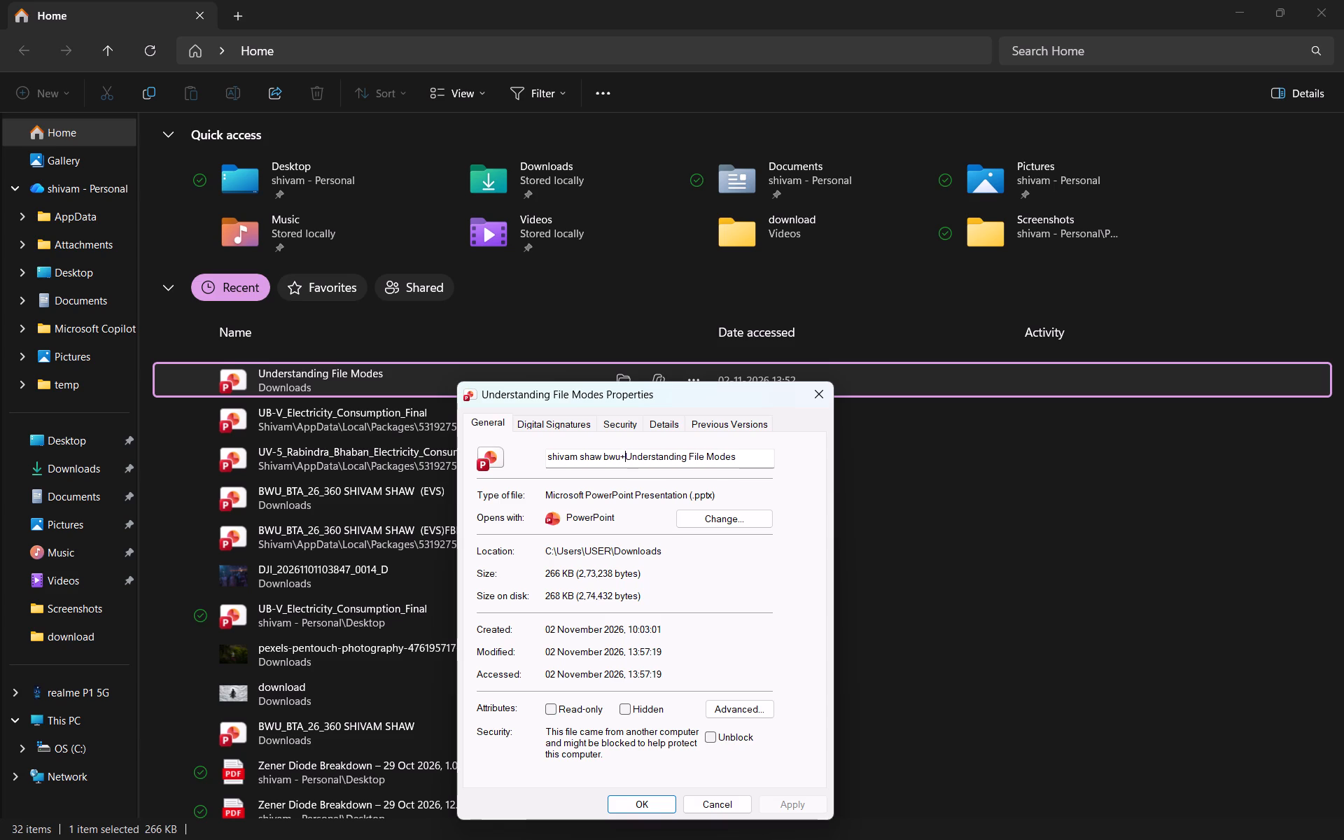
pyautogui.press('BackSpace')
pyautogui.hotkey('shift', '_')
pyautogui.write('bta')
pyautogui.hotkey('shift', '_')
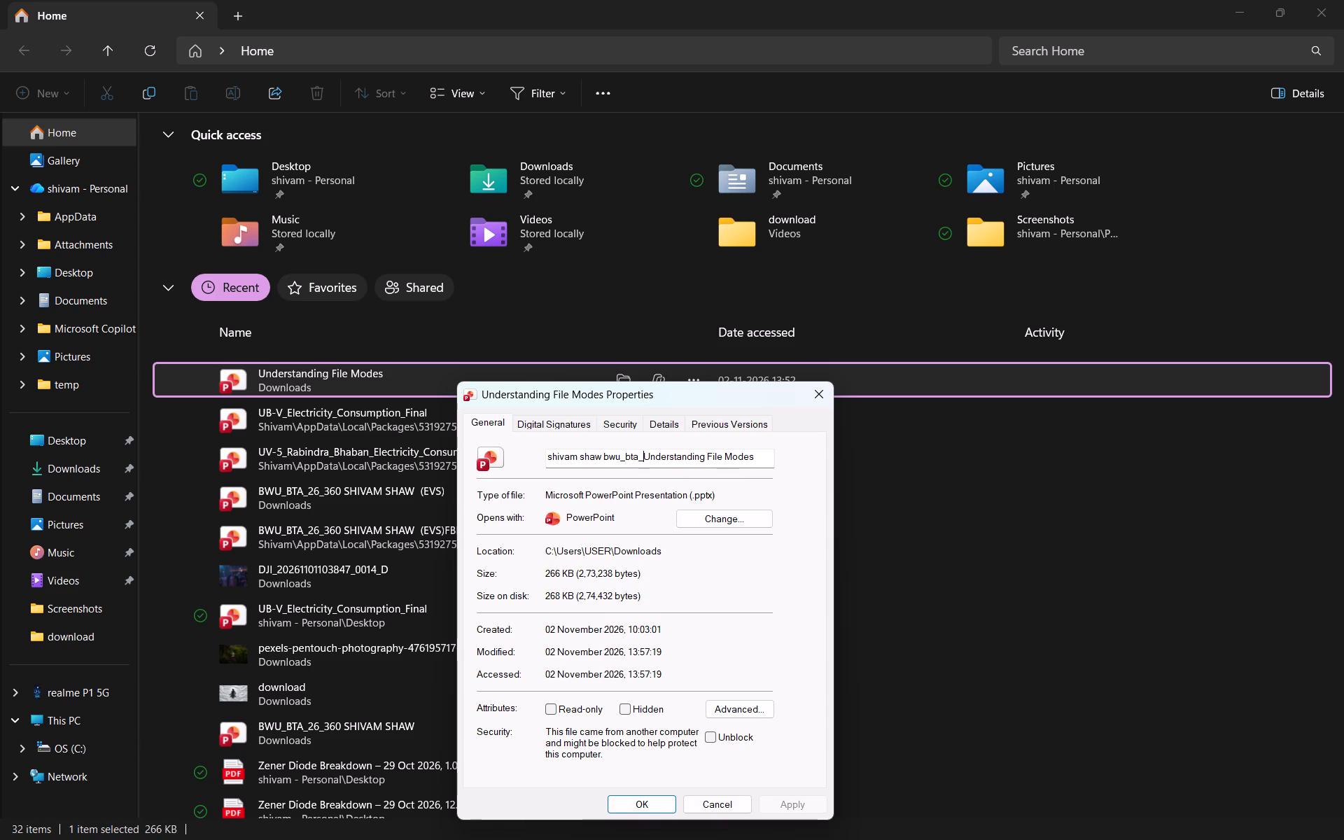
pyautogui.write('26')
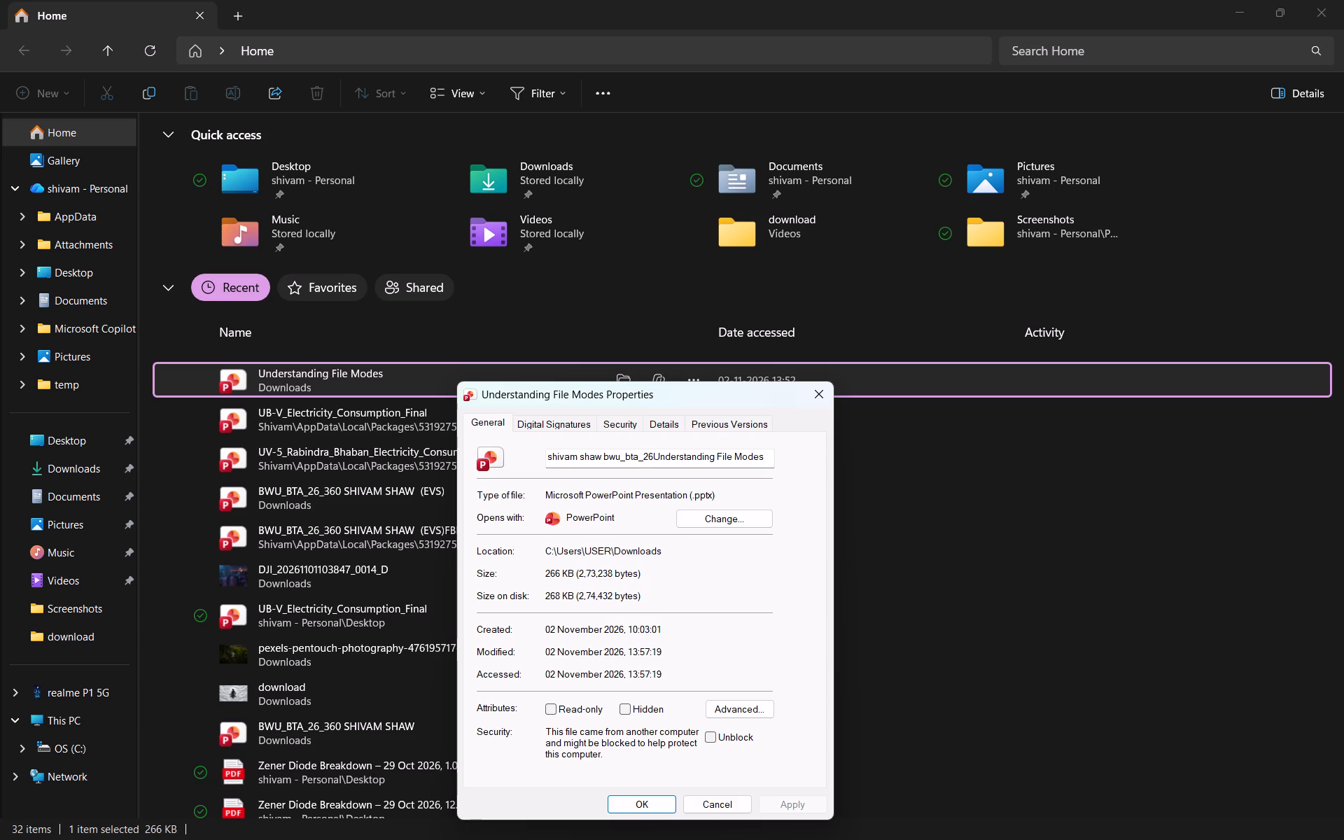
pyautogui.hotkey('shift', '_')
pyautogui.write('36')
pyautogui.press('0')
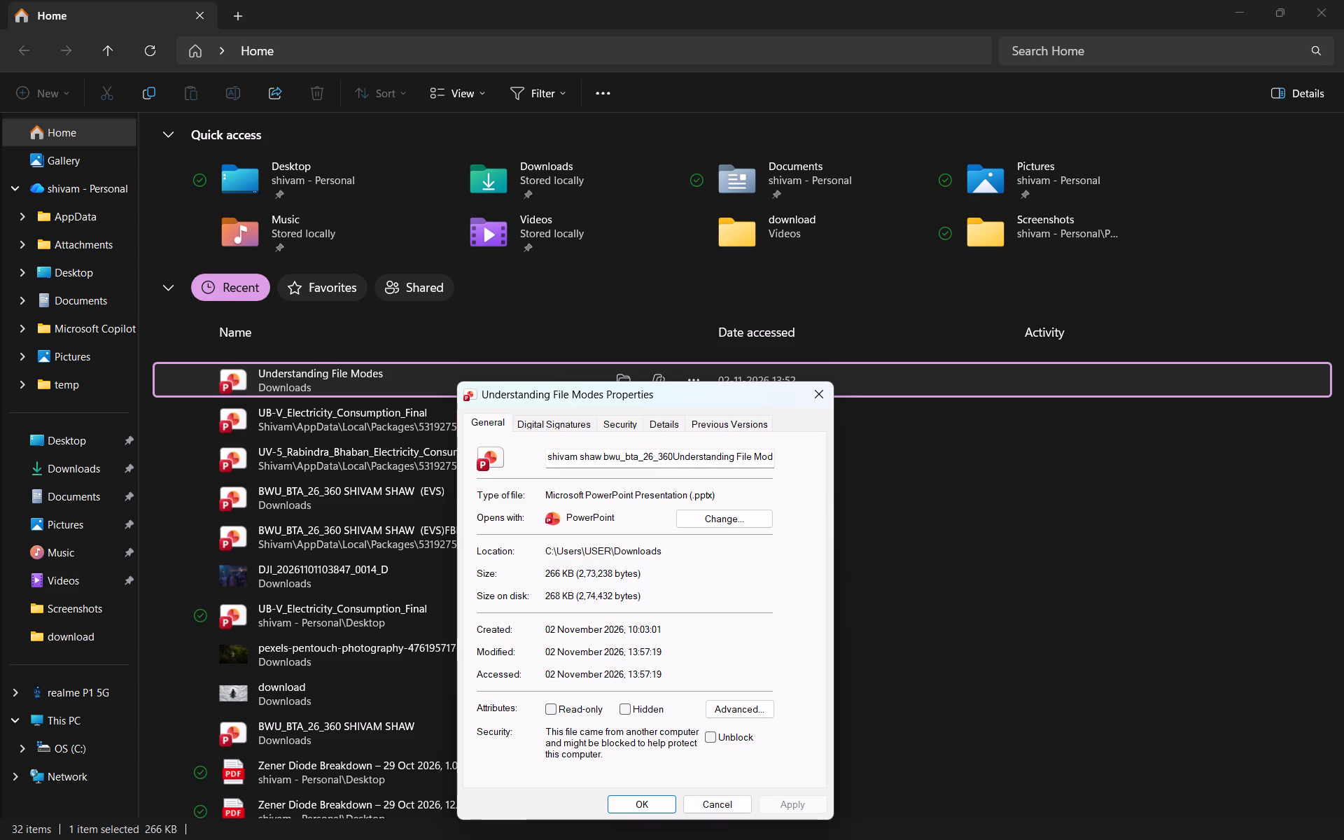
# Delete the original "Understanding File Modes" text from the file name, keeping only the student's name and roll number.
pyautogui.click(749, 454)
pyautogui.press('BackSpace')
pyautogui.press('BackSpace')
pyautogui.press('BackSpace')
pyautogui.press('BackSpace')
pyautogui.press('BackSpace')
pyautogui.press('BackSpace')
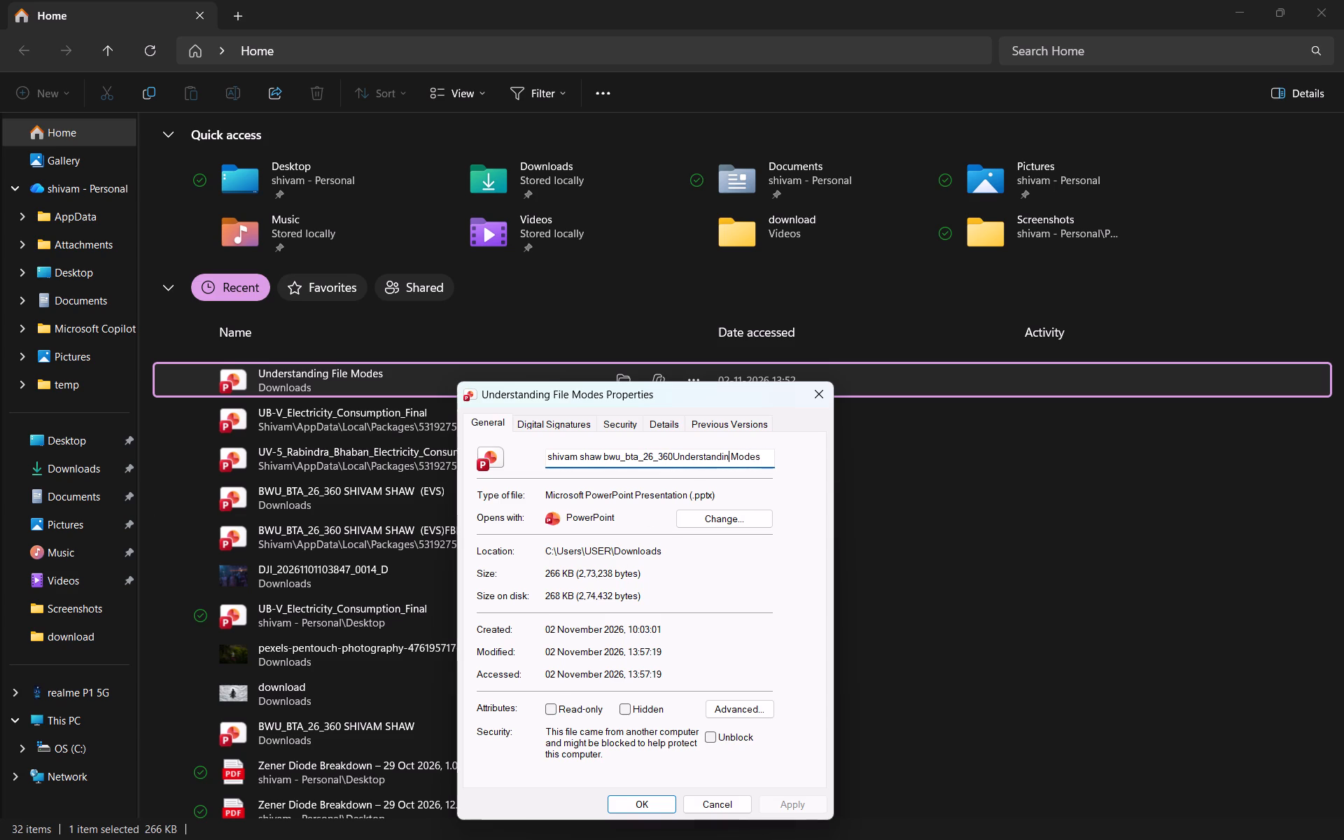
pyautogui.press('BackSpace')
pyautogui.press('BackSpace')
pyautogui.click(752, 457)
pyautogui.press('BackSpace')
pyautogui.press('BackSpace')
pyautogui.click(753, 457)
pyautogui.press('BackSpace')
pyautogui.press('BackSpace')
pyautogui.press('BackSpace')
pyautogui.press('BackSpace')
pyautogui.press('BackSpace')
pyautogui.press('BackSpace')
pyautogui.press('BackSpace')
pyautogui.press('BackSpace')
pyautogui.press('BackSpace')
pyautogui.press('BackSpace')
pyautogui.press('BackSpace')
pyautogui.press('BackSpace')
pyautogui.press('BackSpace')
pyautogui.press('BackSpace')
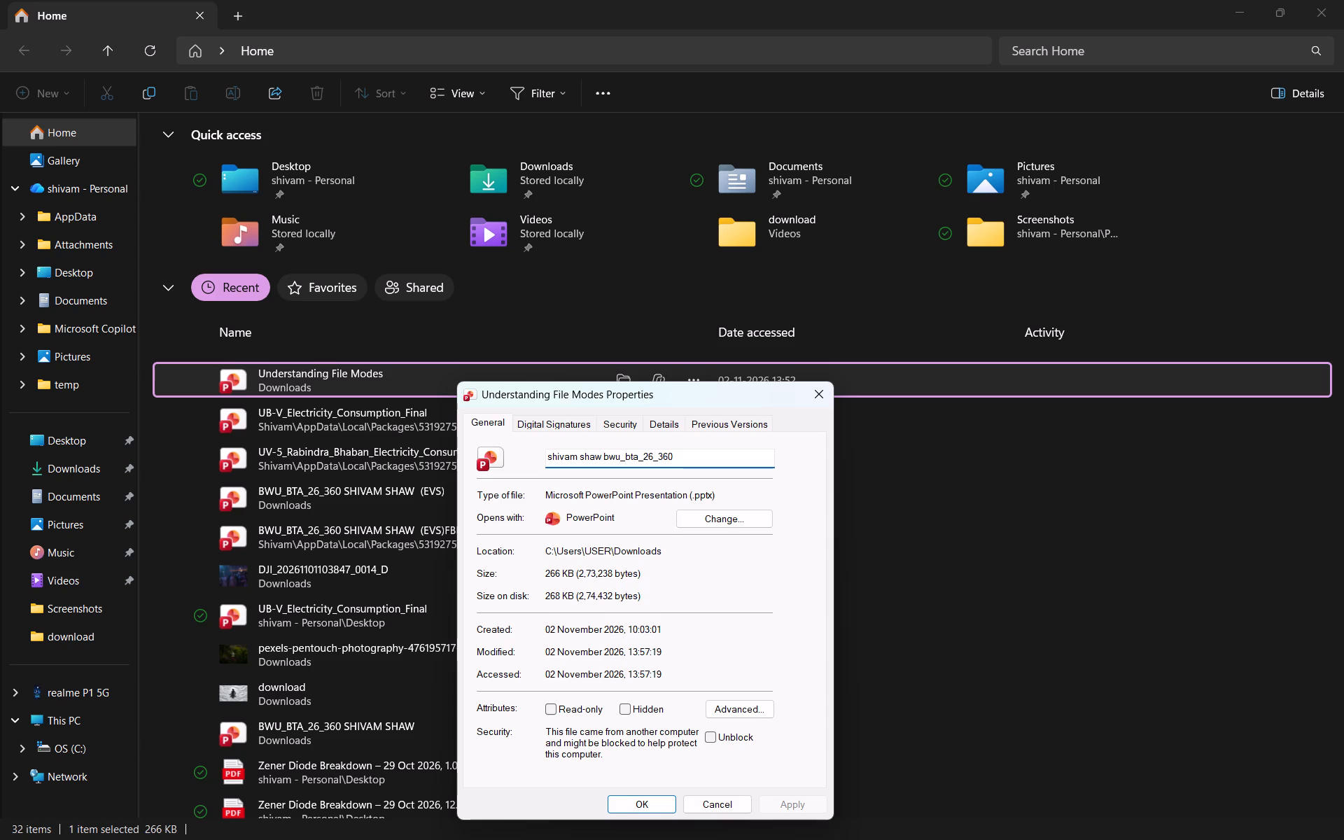
# Enclose the roll number in parentheses in the file name and apply the rename.
pyautogui.click(604, 455)
pyautogui.hotkey('shift', '(')
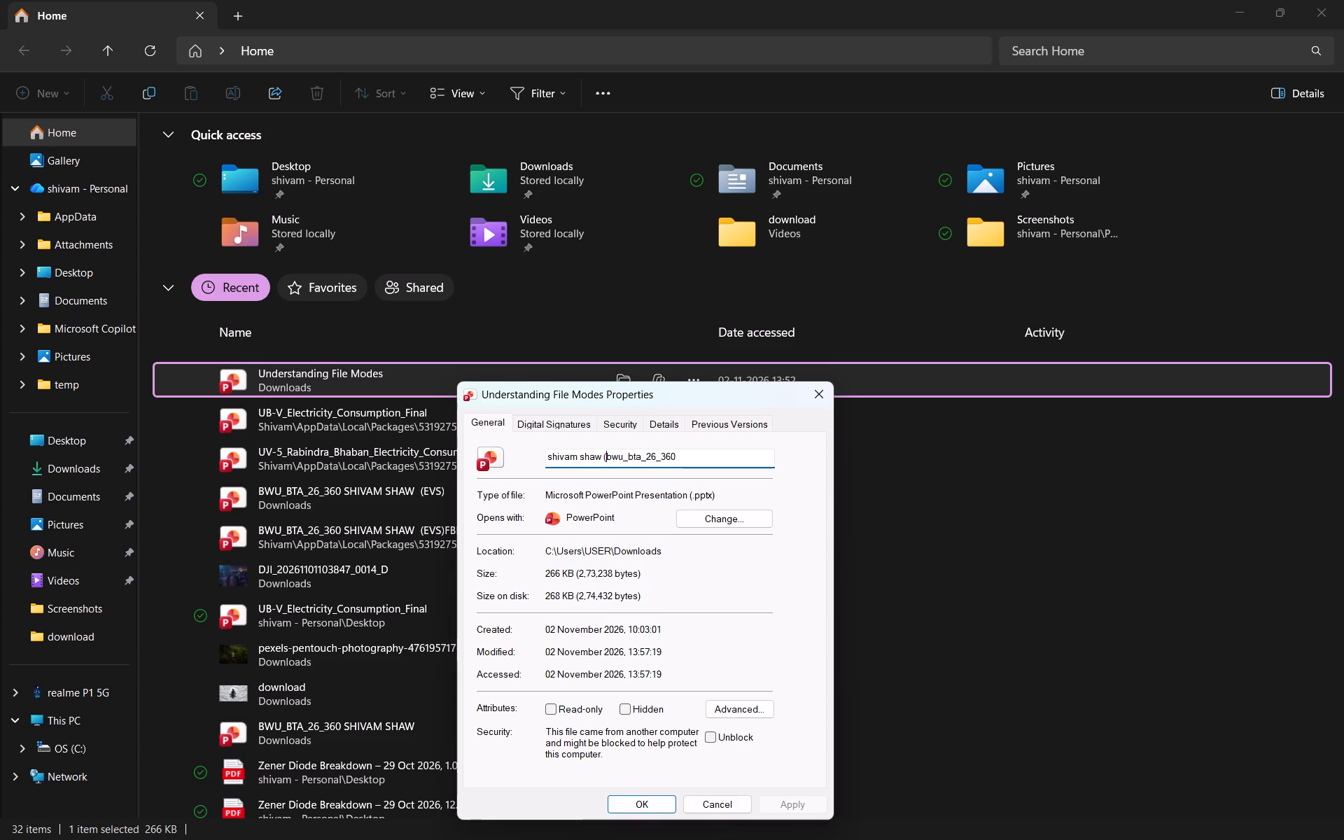
pyautogui.click(680, 448)
pyautogui.click(680, 456)
pyautogui.hotkey('shift', ')')
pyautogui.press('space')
pyautogui.click(668, 808)
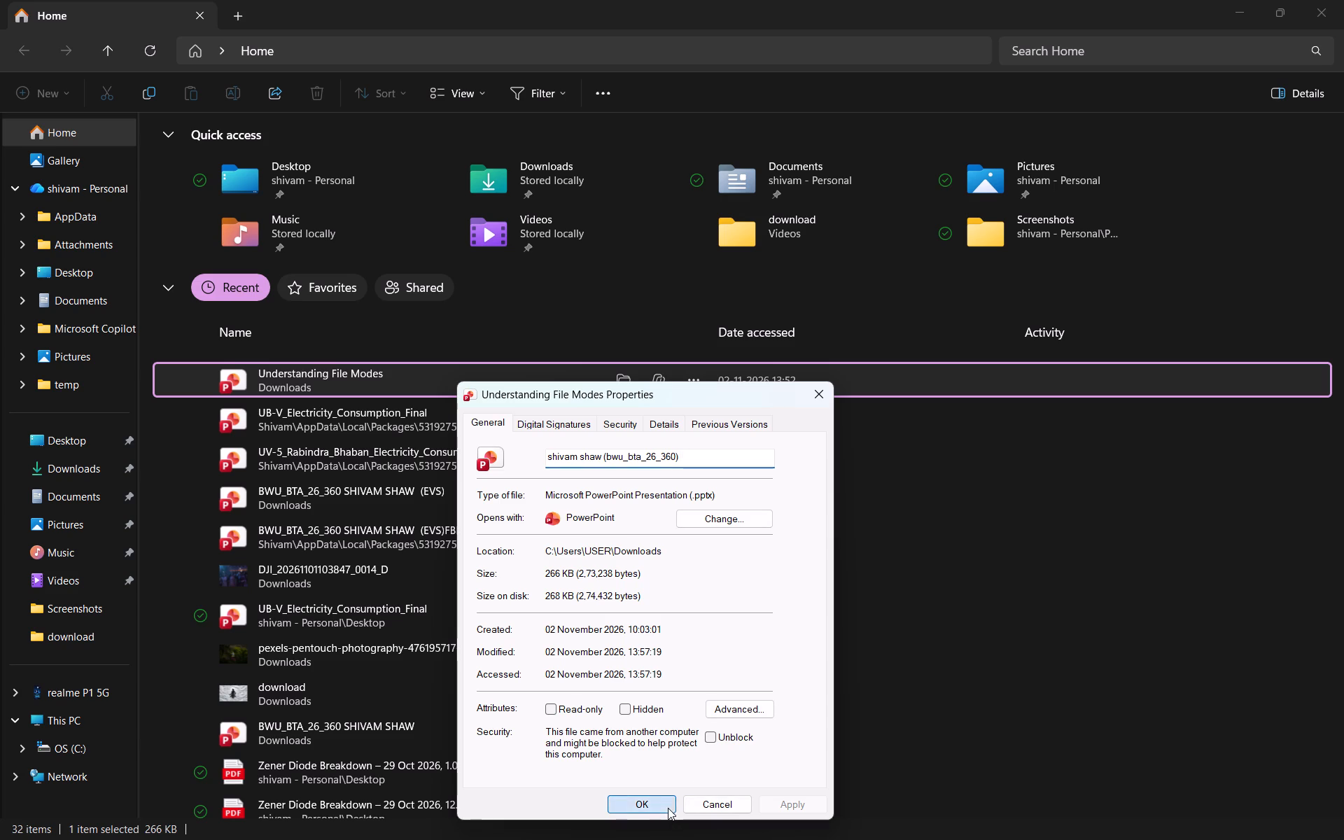
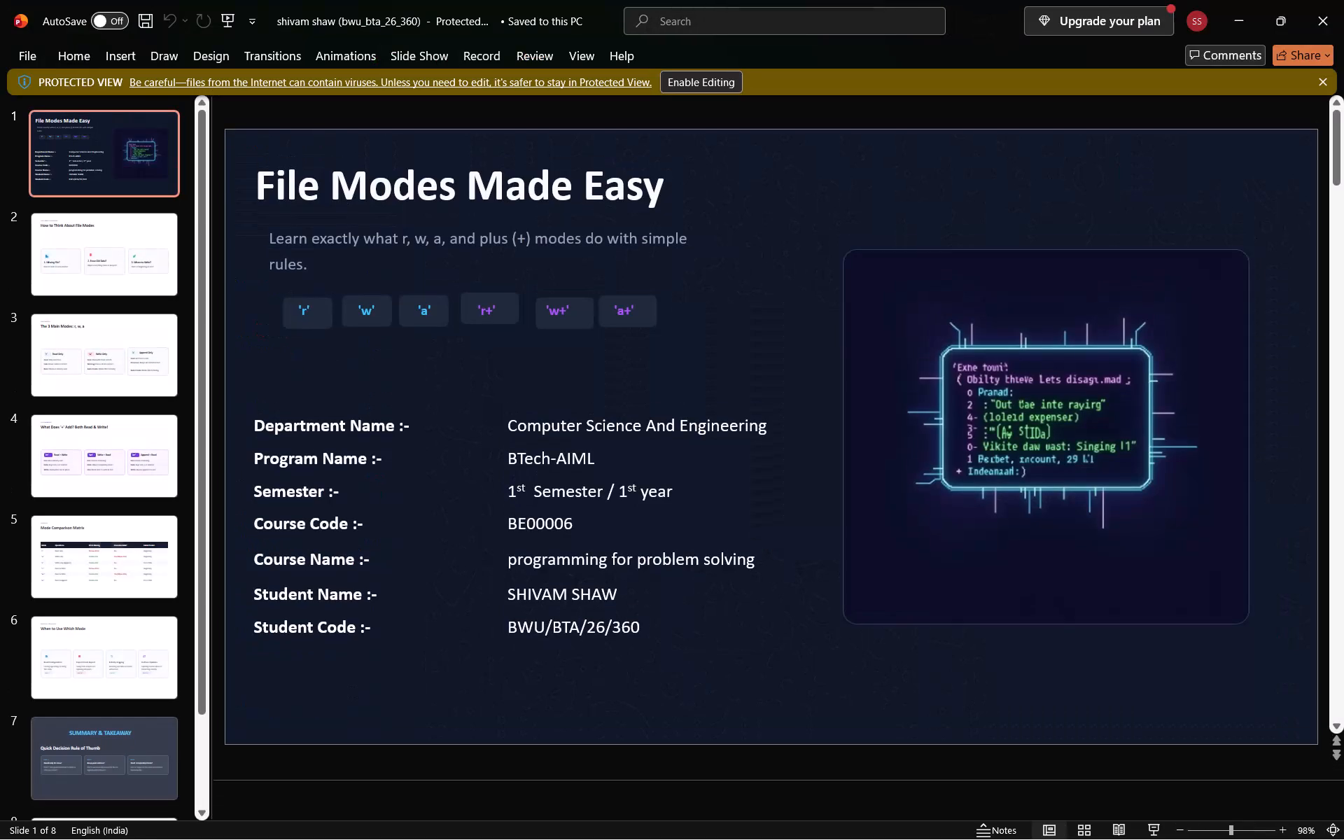
# Review the renamed presentation's slides in order, from slide 2 through the closing Thank You slide.
pyautogui.click(38, 285)
pyautogui.click(66, 378)
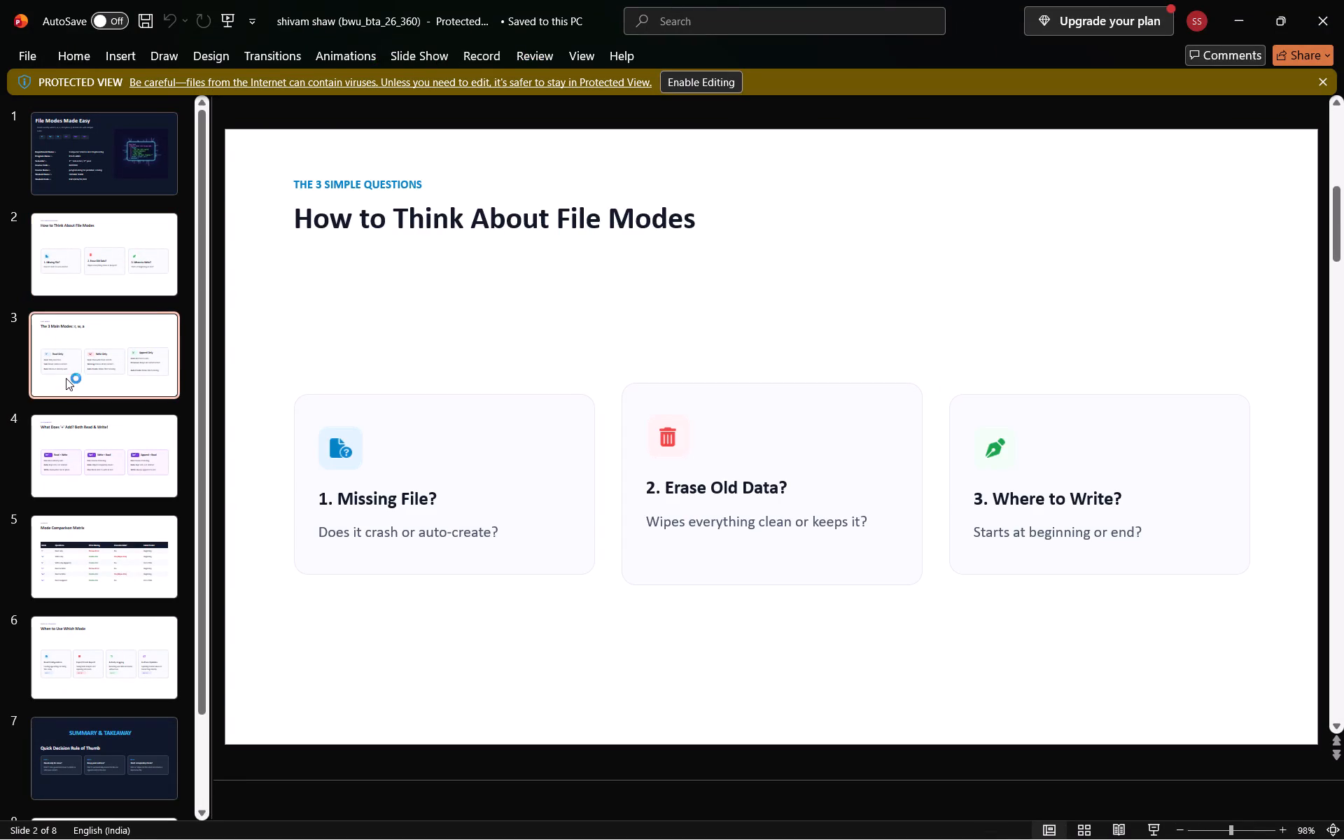
pyautogui.click(134, 500)
pyautogui.click(135, 593)
pyautogui.click(100, 672)
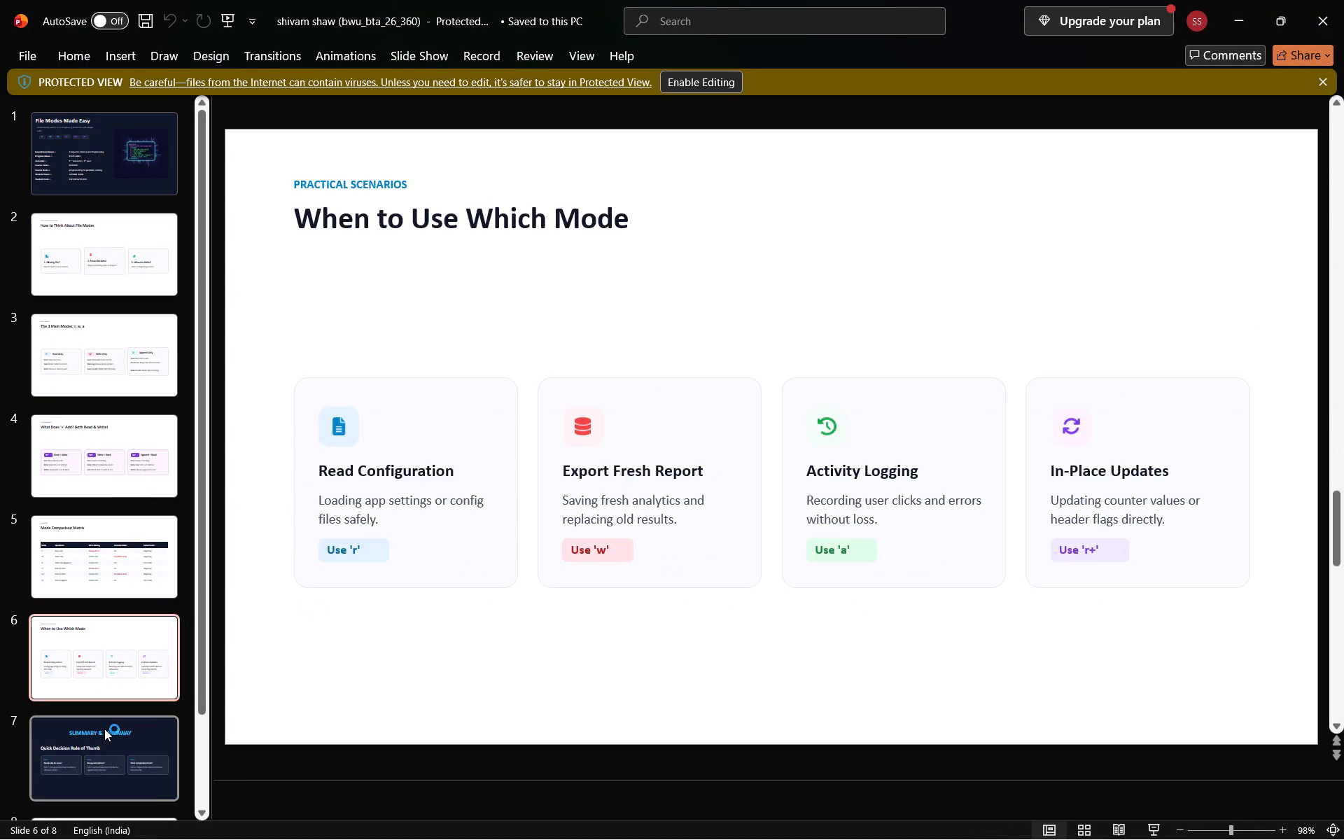
pyautogui.click(104, 729)
pyautogui.scroll(-4, 122, 675)
pyautogui.click(134, 716)
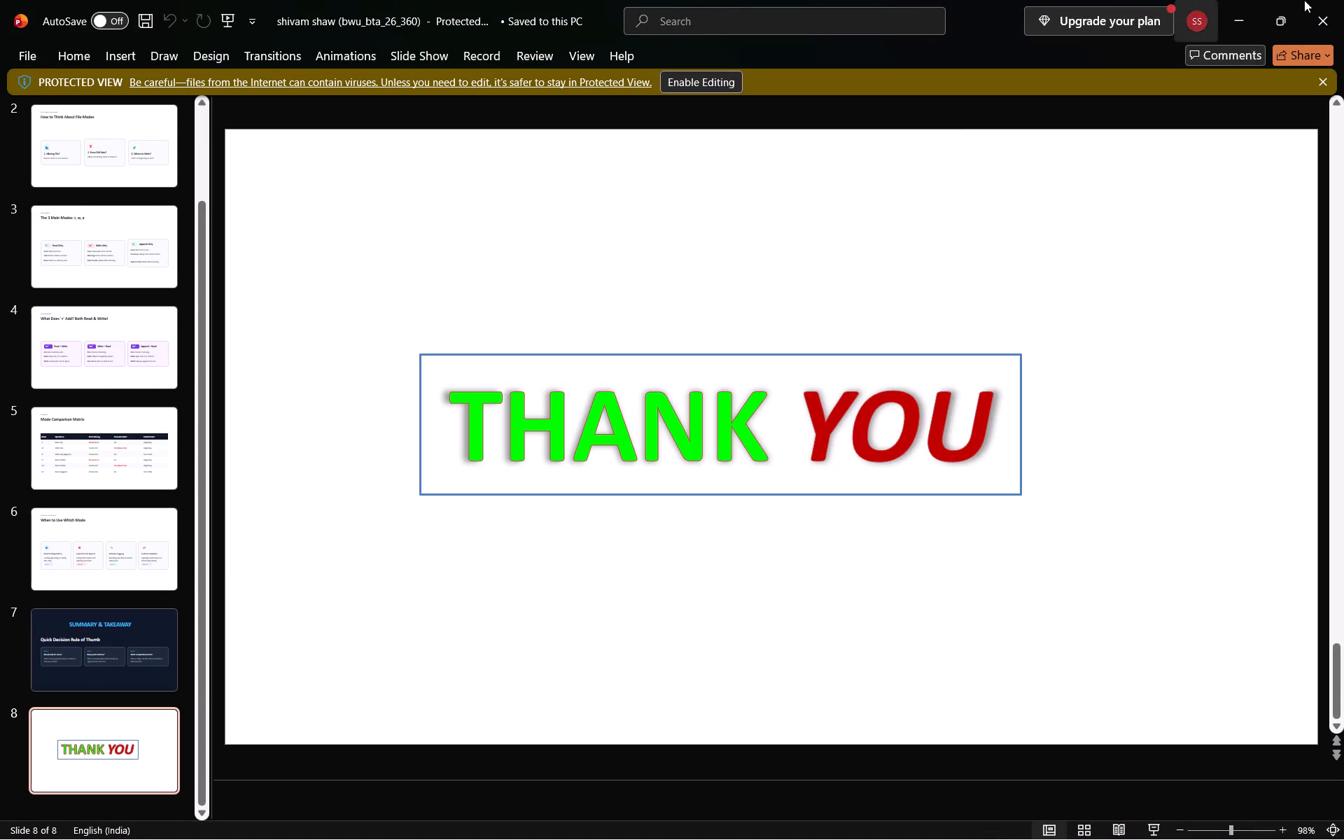